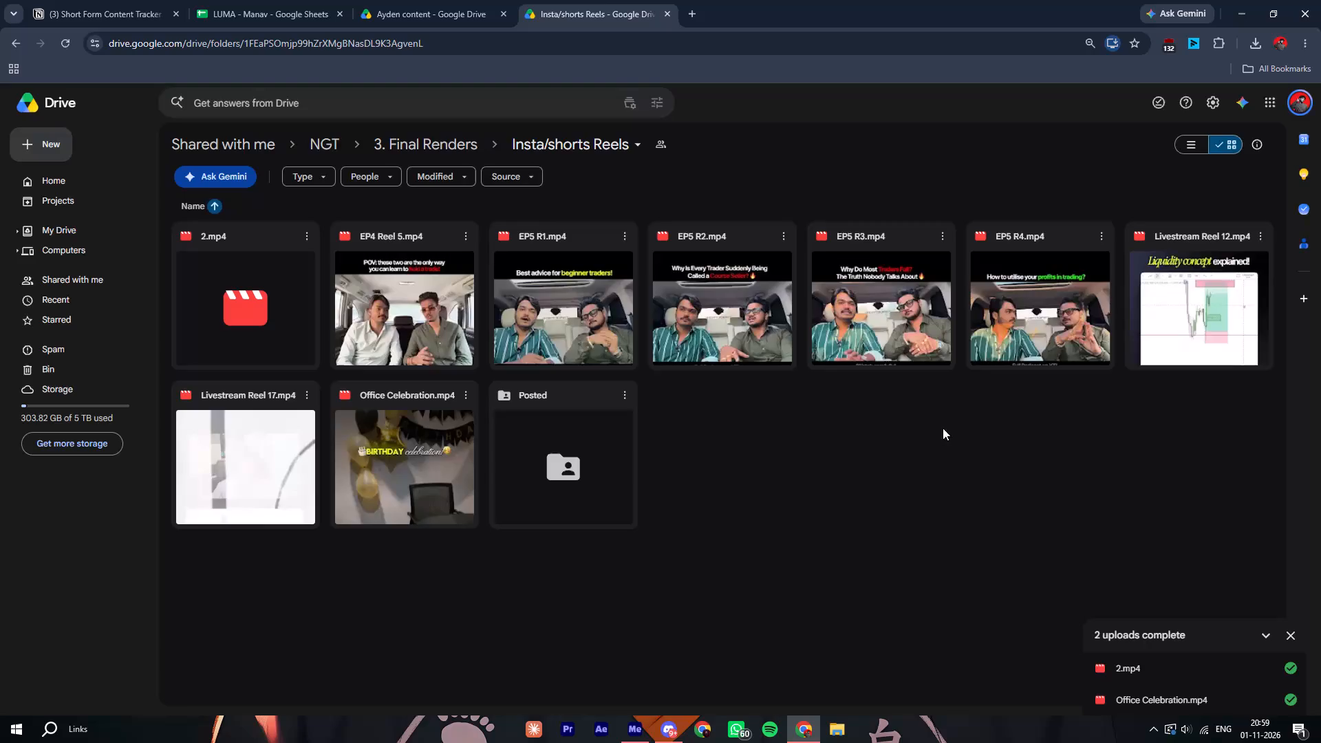
Rename the uploaded 2.mp4 in the Insta/shorts Reels folder as "Friends celebration.mp4".
left_click(303, 238)
left_click(356, 310)
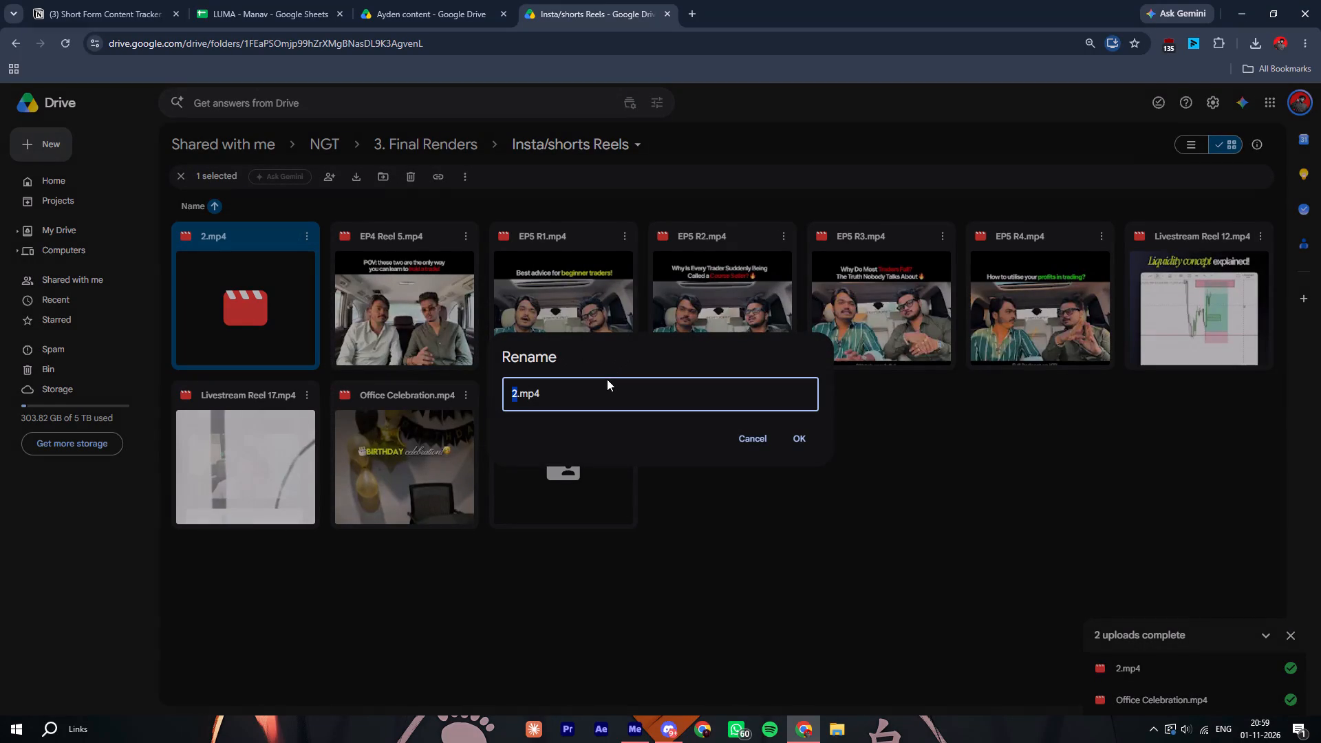
key("shift+f")
key("r")
key("i")
key("e")
key("n")
key("d")
key("space")
key("shift+c")
key("BackSpace")
key("BackSpace")
type("s celebration")
key("Return")
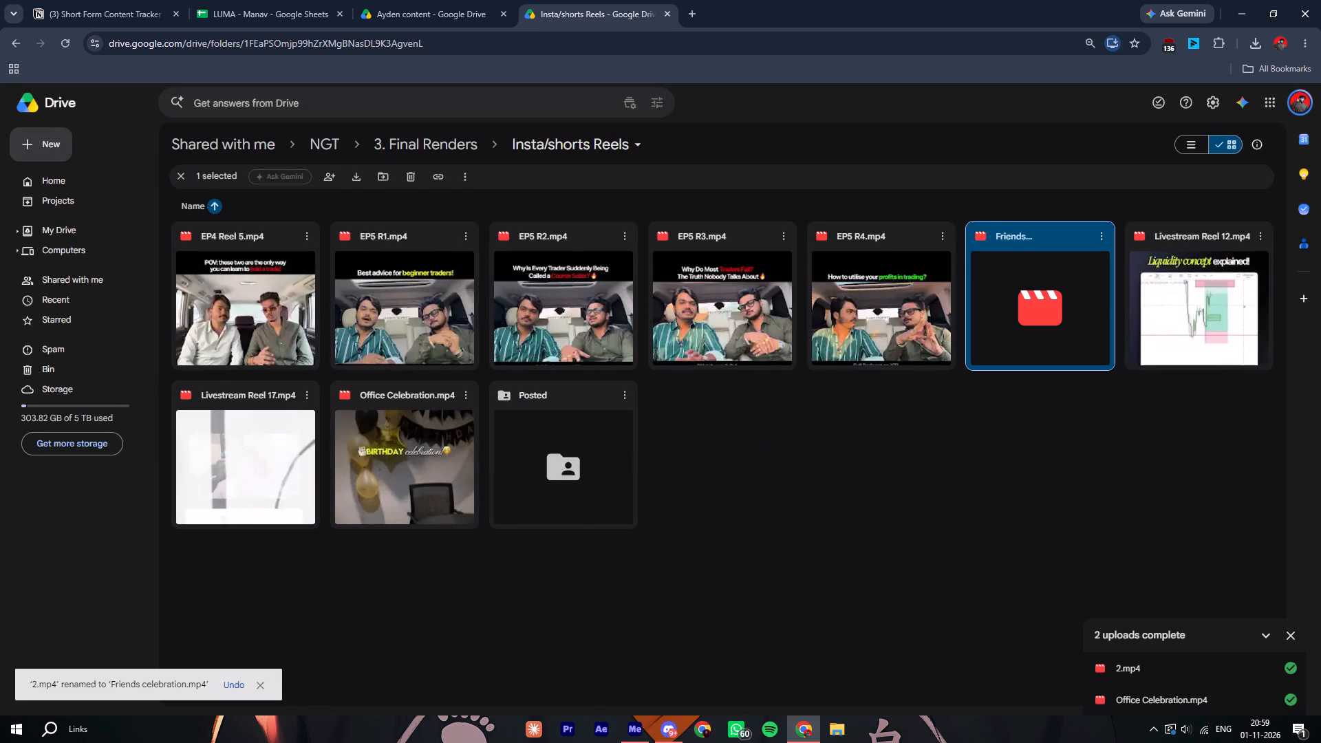
left_click(653, 532)
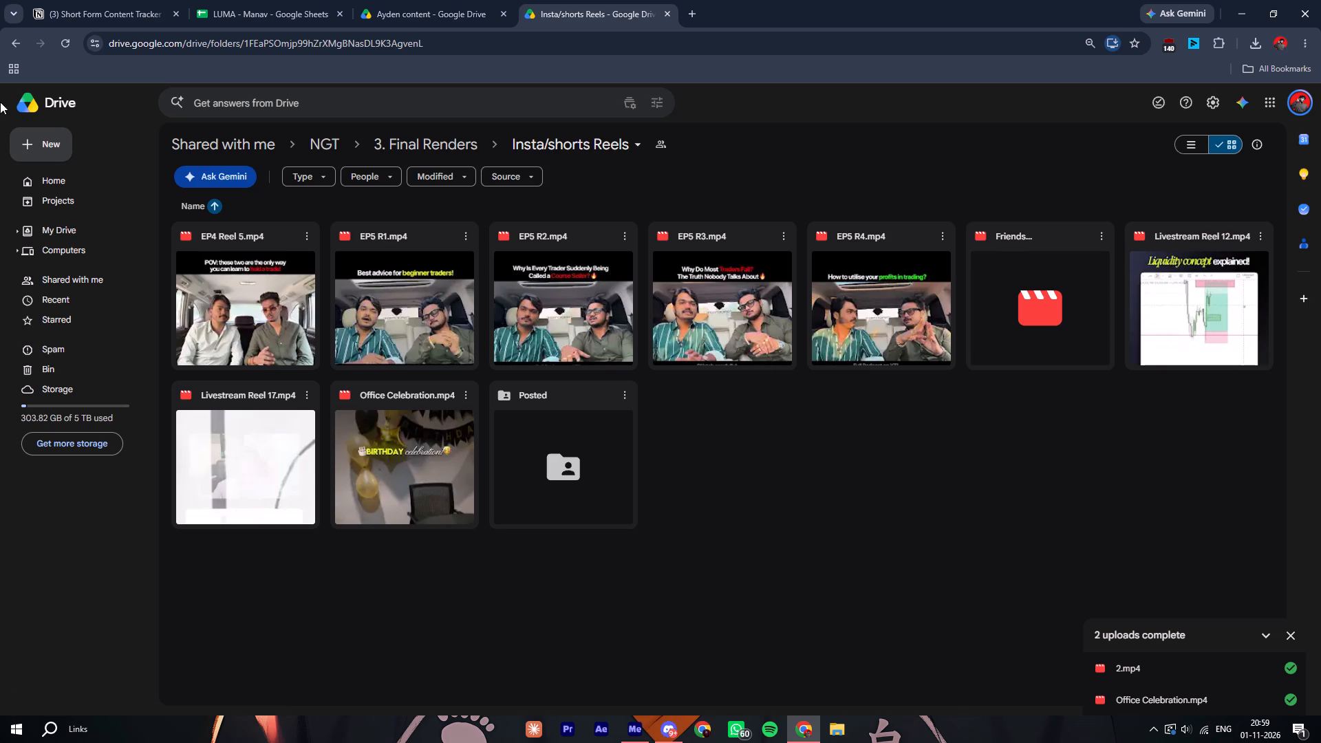
Minimise the browser and close Adobe Media Encoder.
left_click(1253, 0)
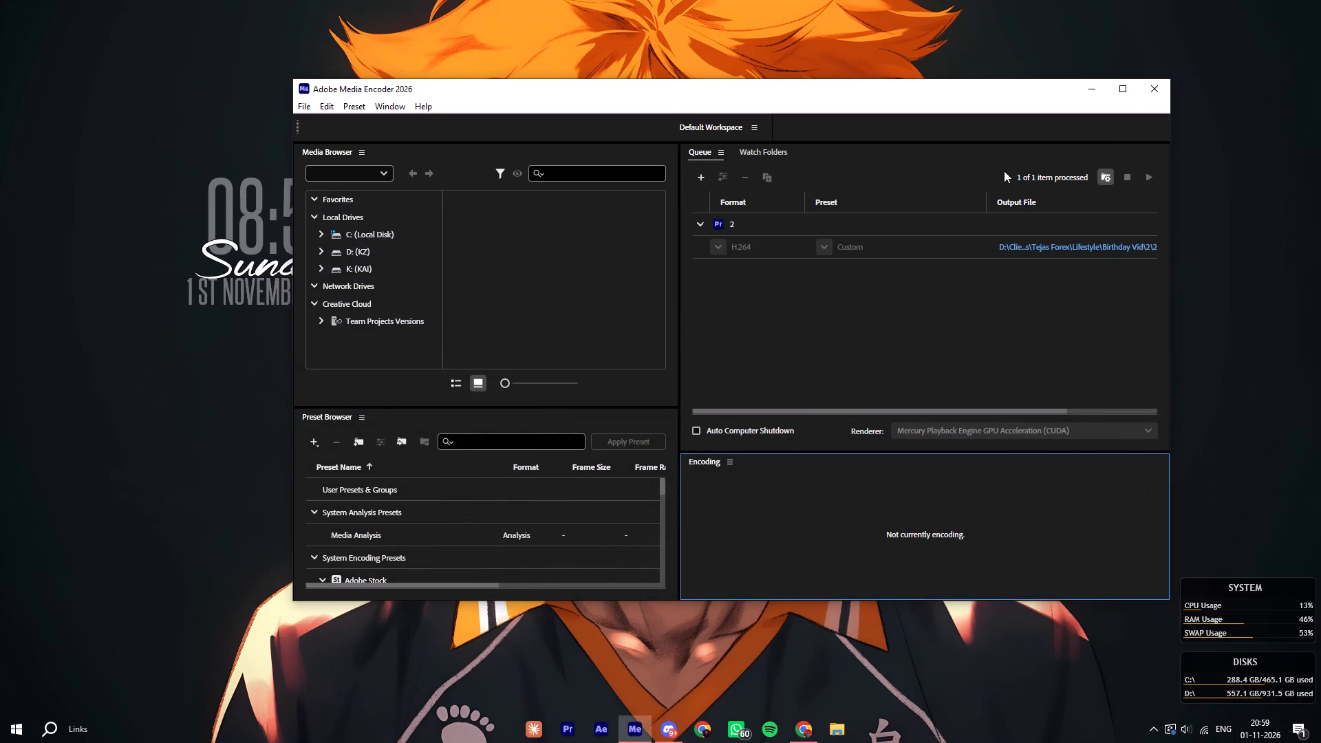
left_click(1160, 85)
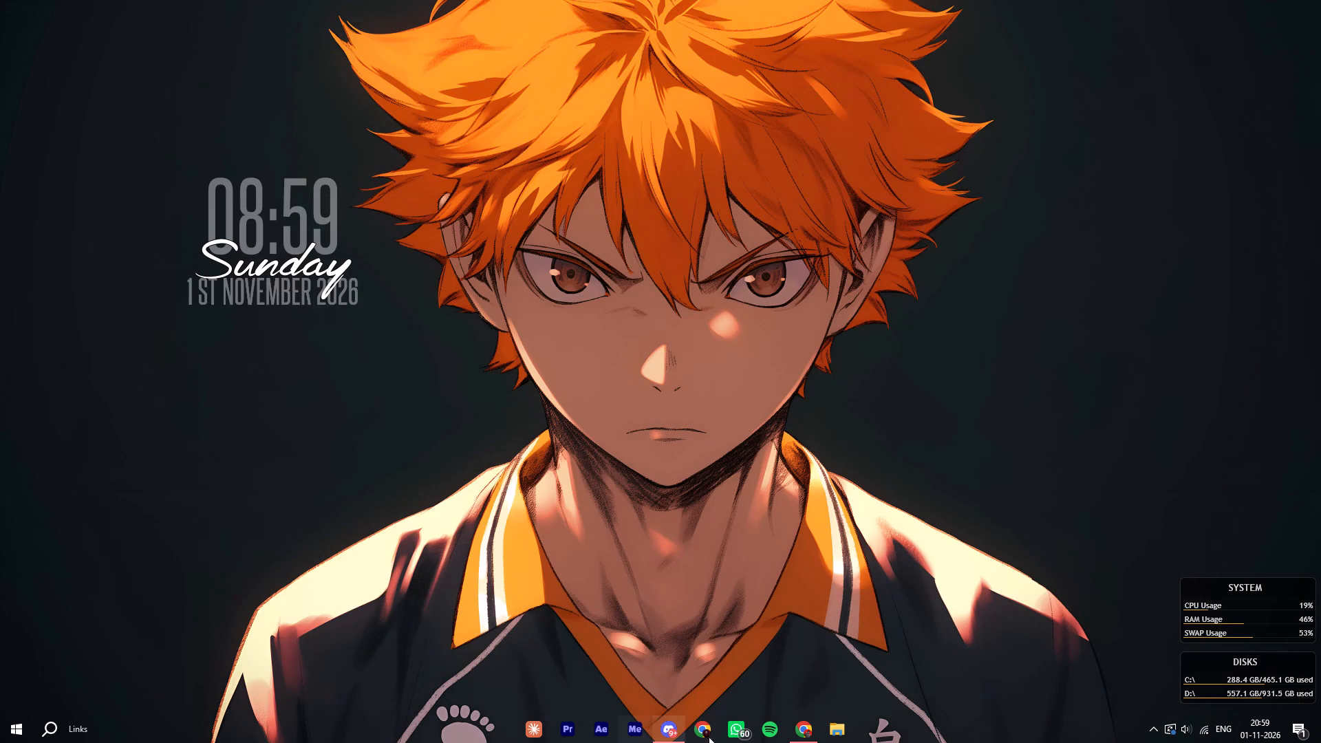
Open the Premiere project Vid 27.prproj from the Ayden Canada > Vid 27 folder on drive K and close the file window.
left_click(824, 727)
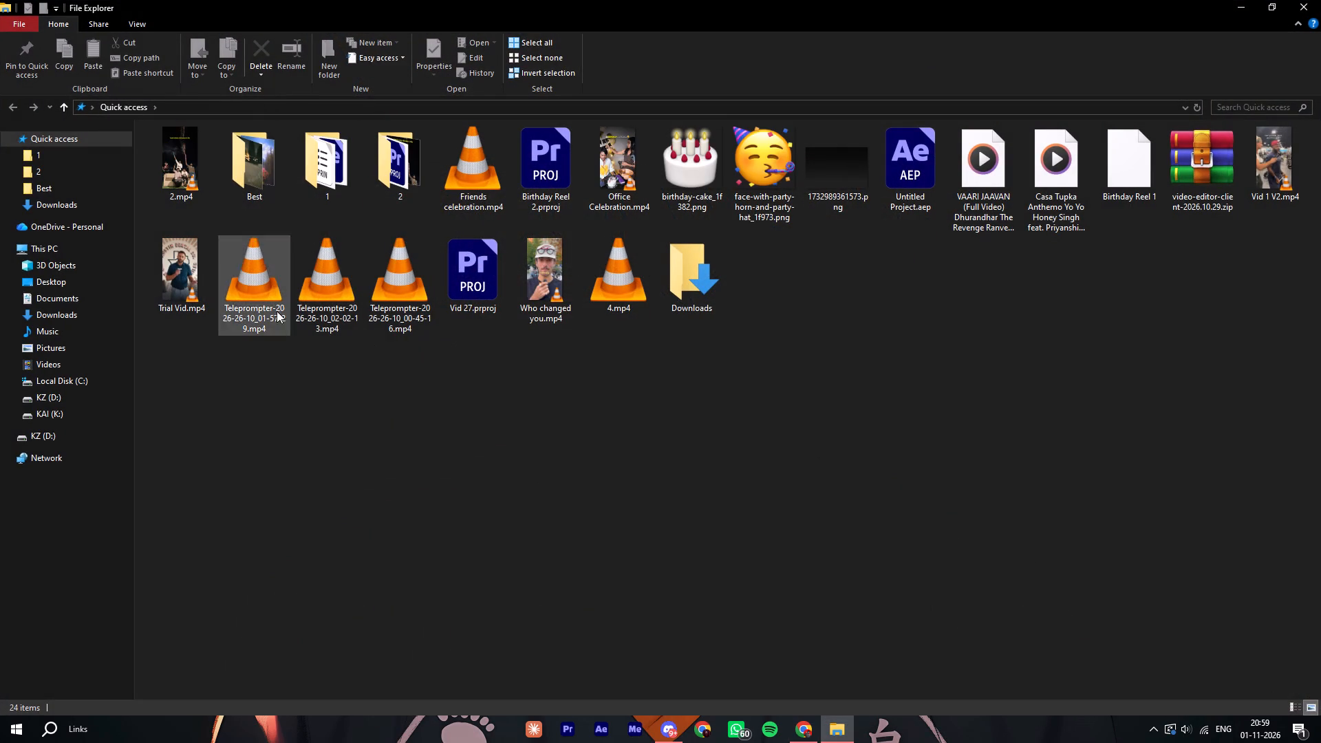
right_click(460, 288)
left_click(523, 557)
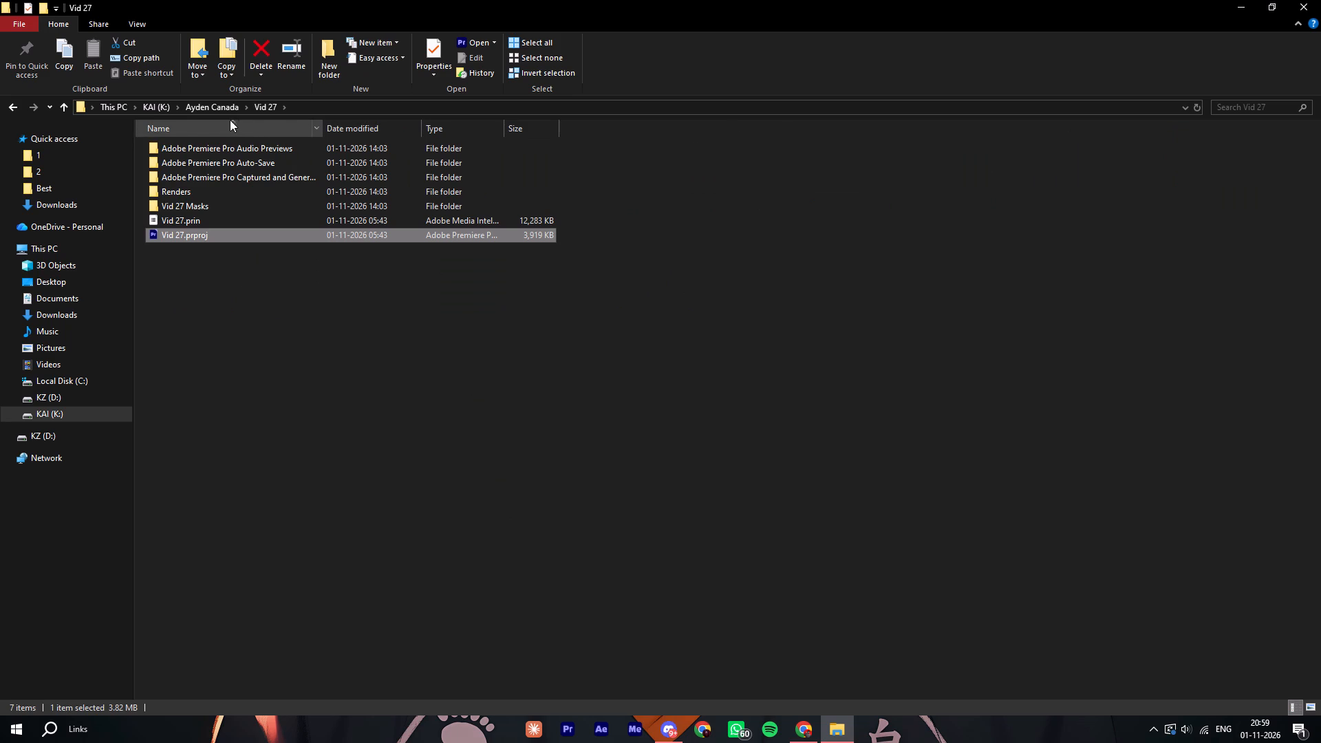
left_click(214, 112)
double_click(197, 615)
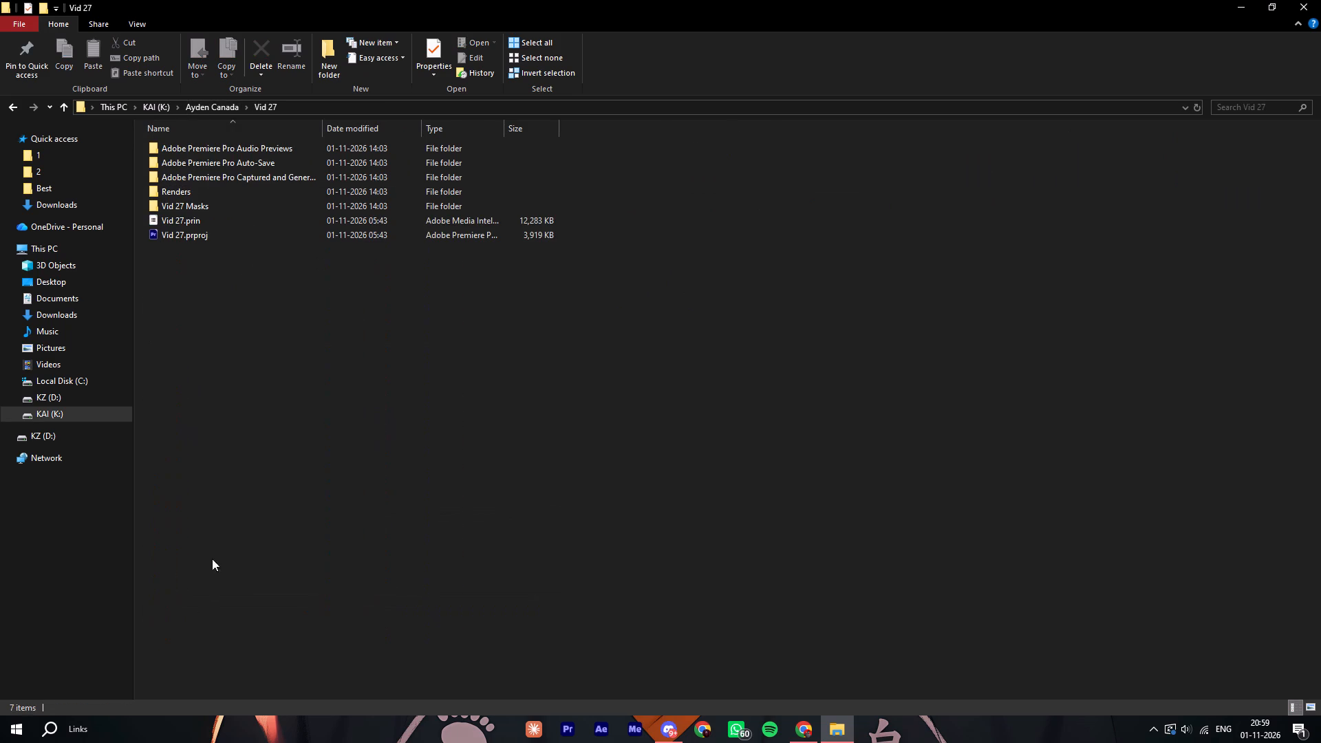
double_click(241, 239)
left_click(1305, 0)
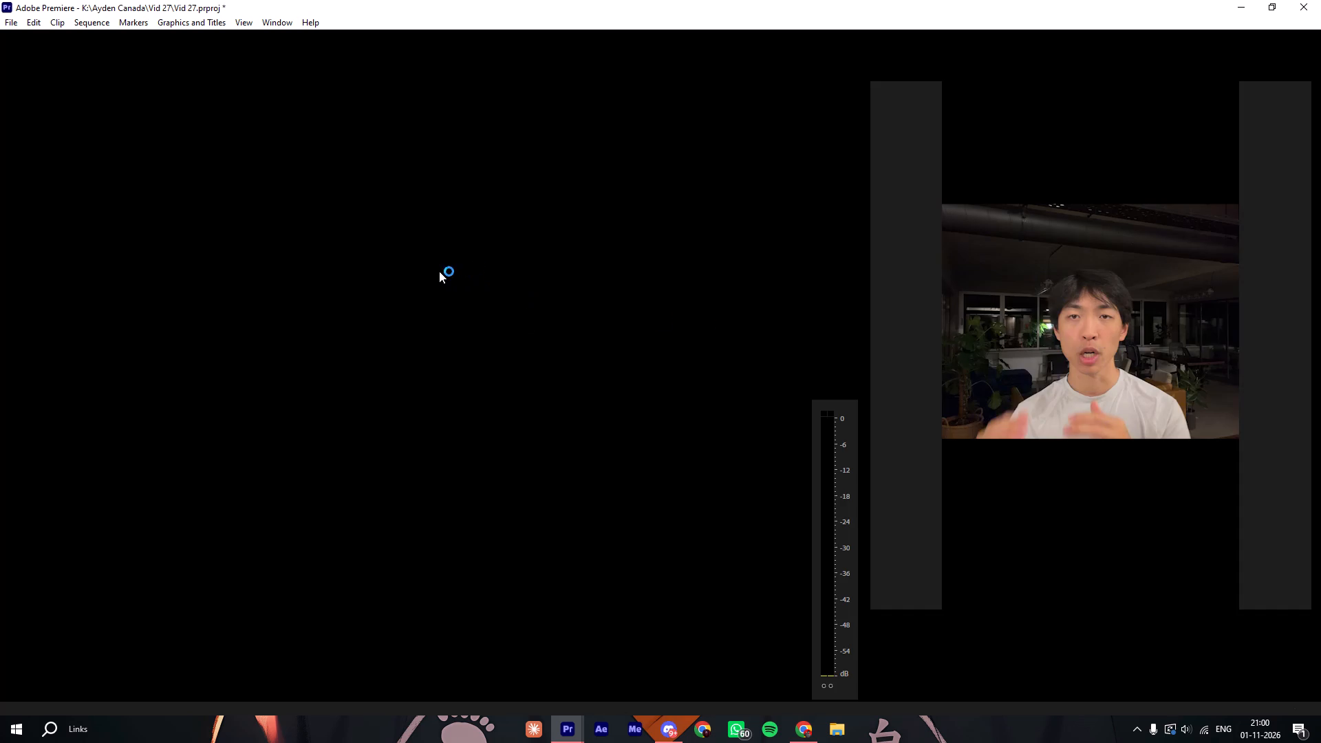
Move the adjustment layer on V4 and the nested sequence on V3 together to the start of the Digital Product sequence.
left_click(613, 498)
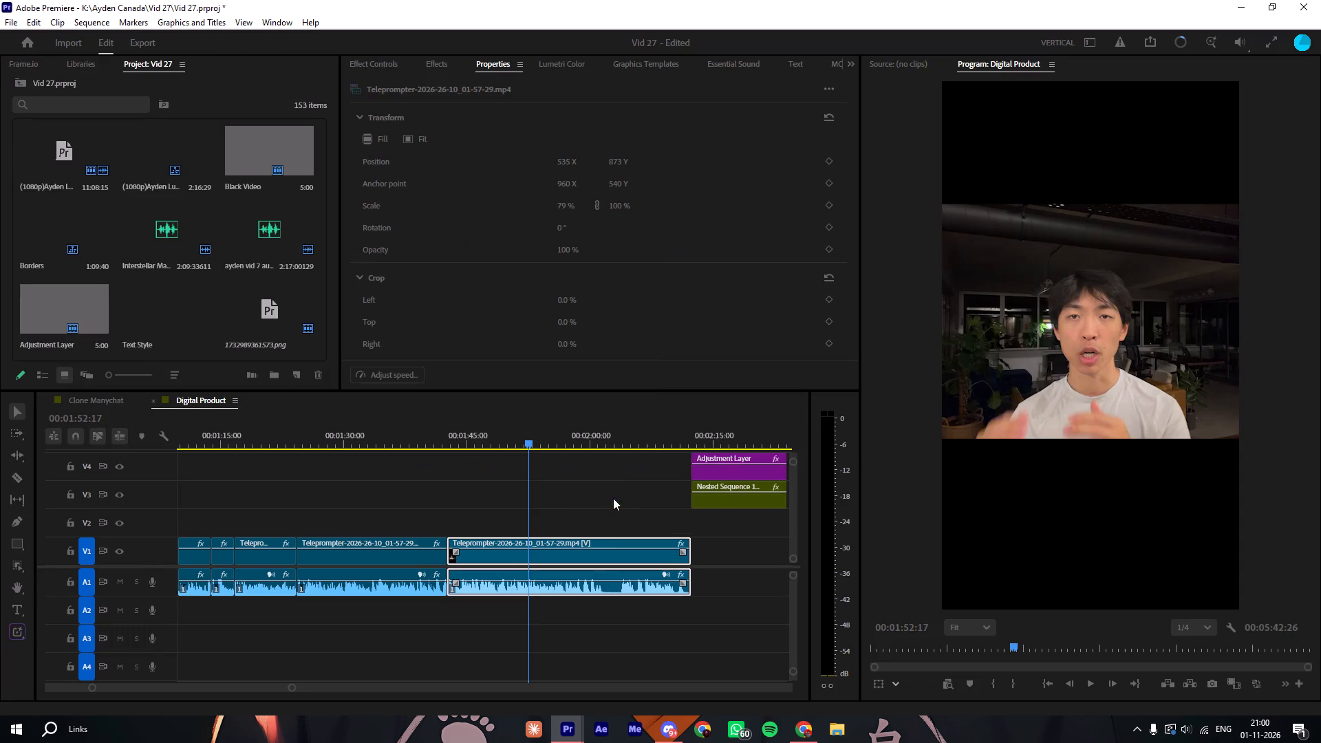
left_click(635, 503)
type("--")
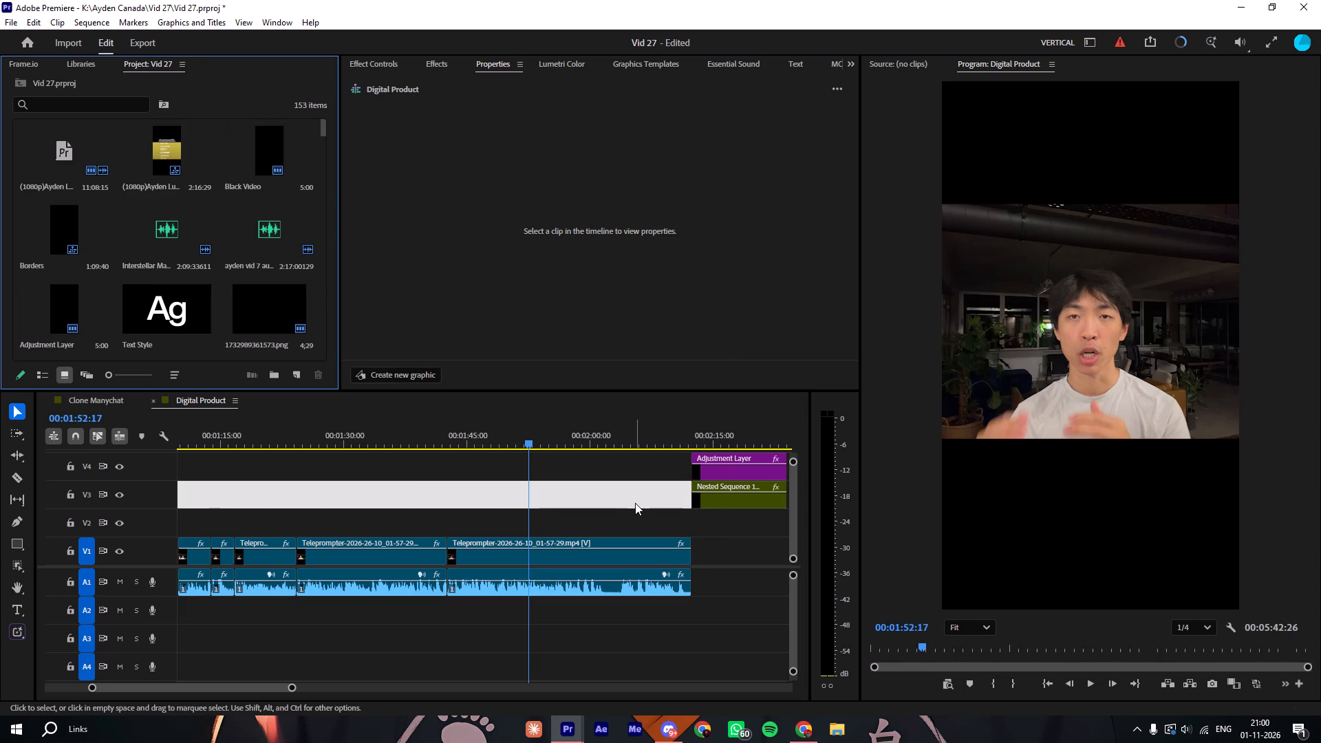
left_click(625, 501)
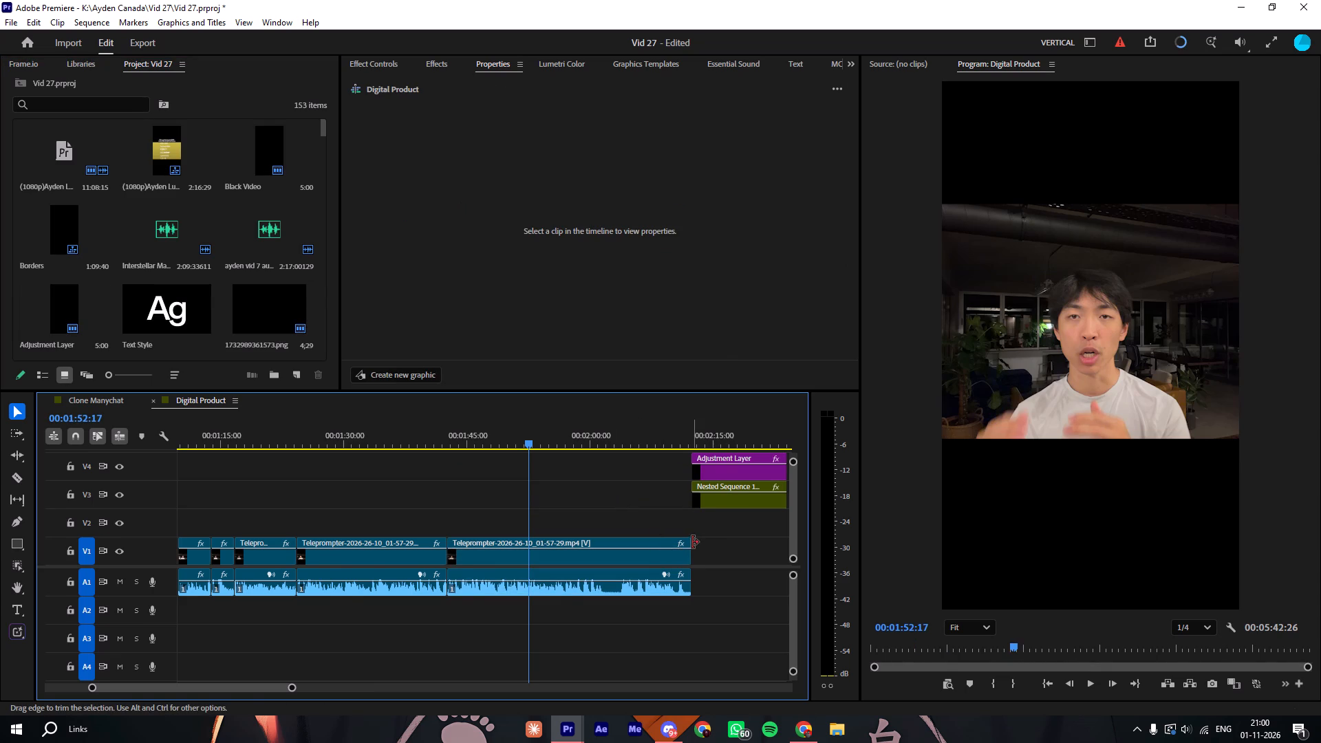
key("minus")
key("minus")
key("minus")
key("minus")
key("equal")
left_click_drag(683, 453, 552, 517)
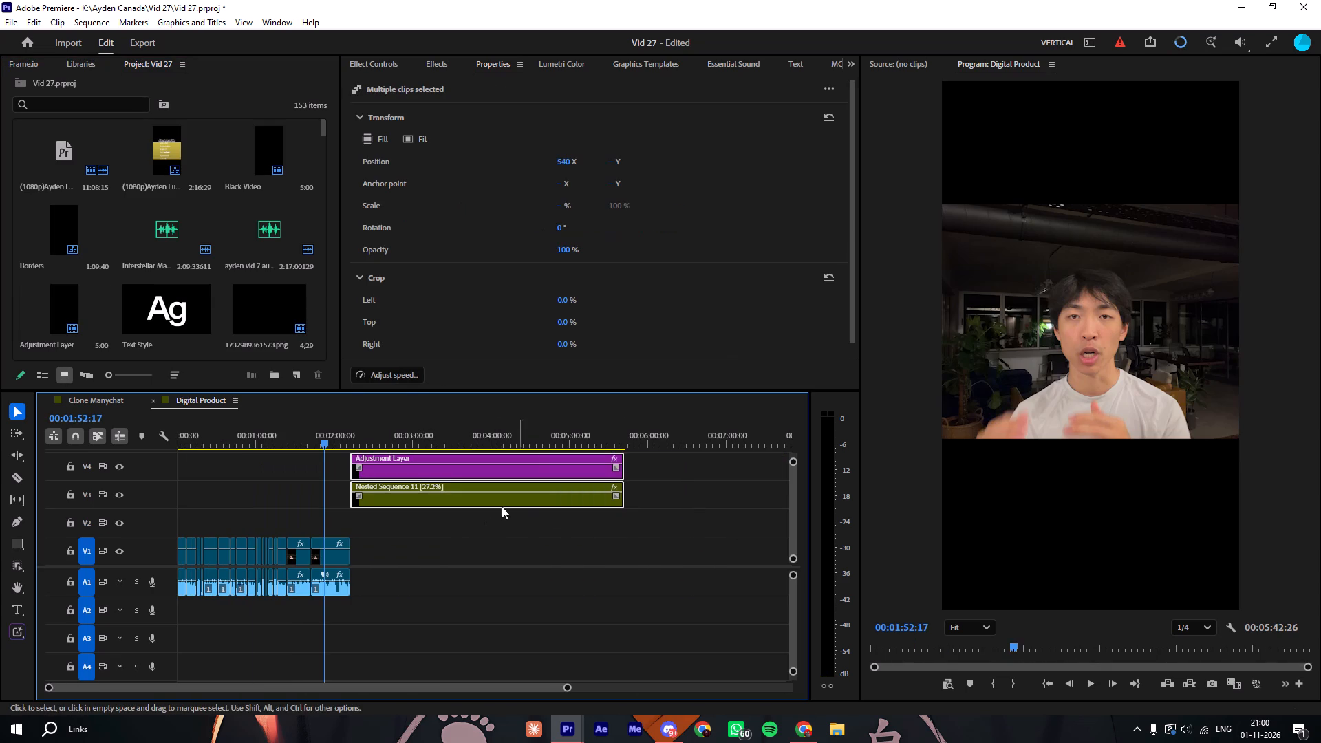
left_click_drag(484, 502, 160, 495)
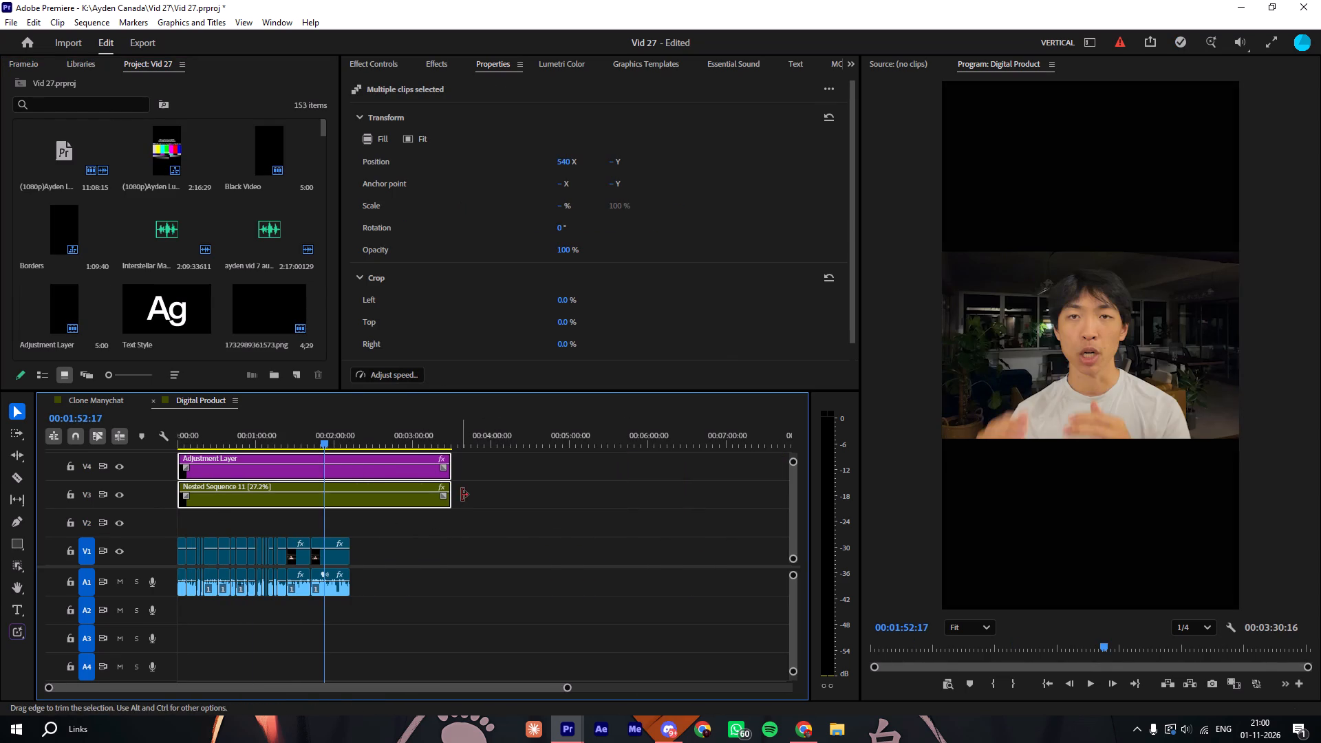
Trim the ends of the adjustment layer and nested sequence back to the end of the V1 footage, about 00:02:12:10.
left_click_drag(462, 494, 382, 508)
left_click(849, 469)
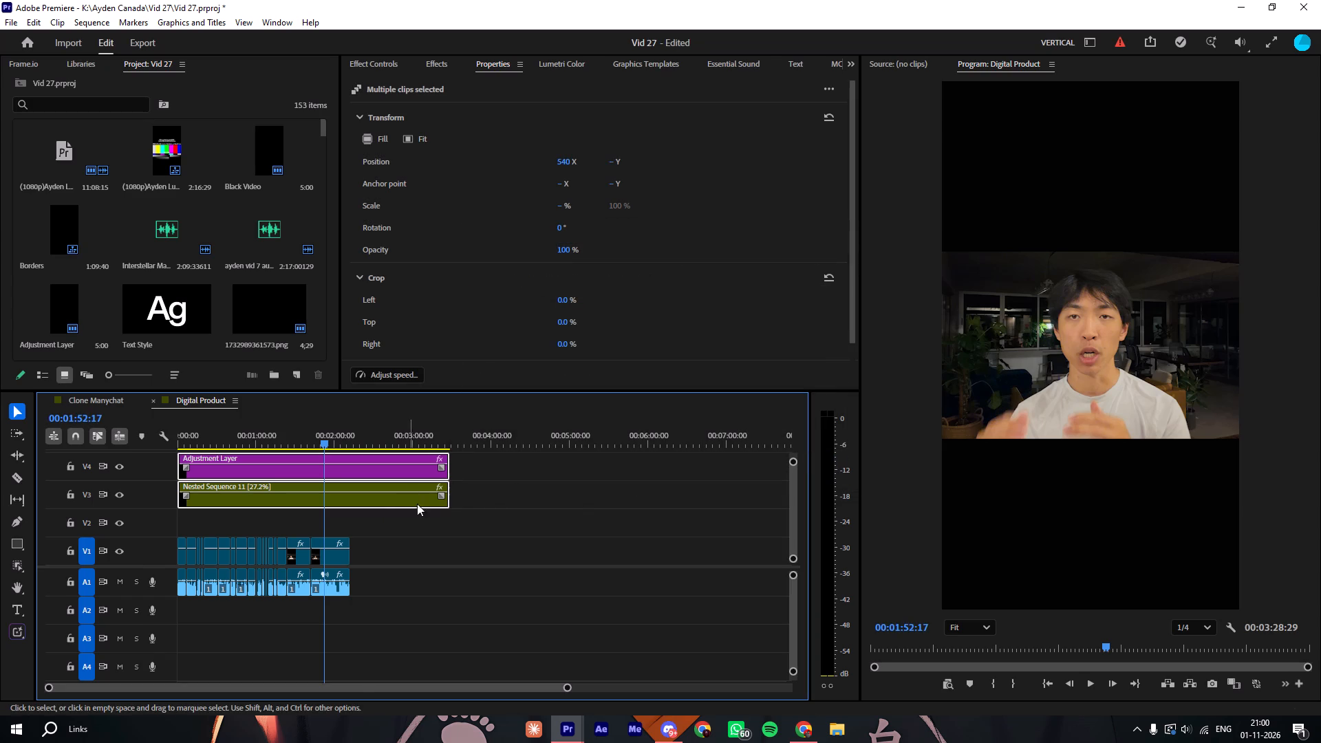
left_click(448, 494)
left_click_drag(460, 493, 365, 499)
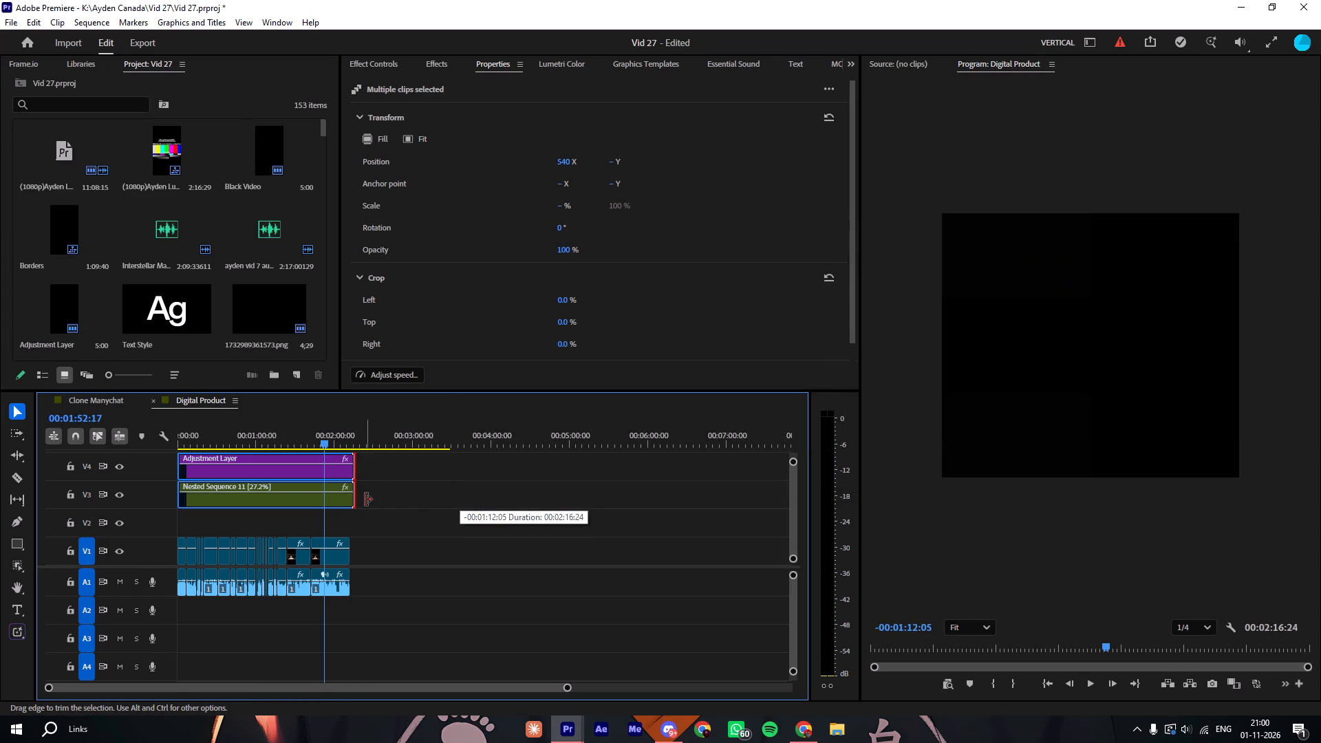
left_click_drag(365, 499, 361, 501)
left_click(374, 501)
Switch to the Clone Manychat sequence and view the frame at 00:00:12:09.
left_click(89, 403)
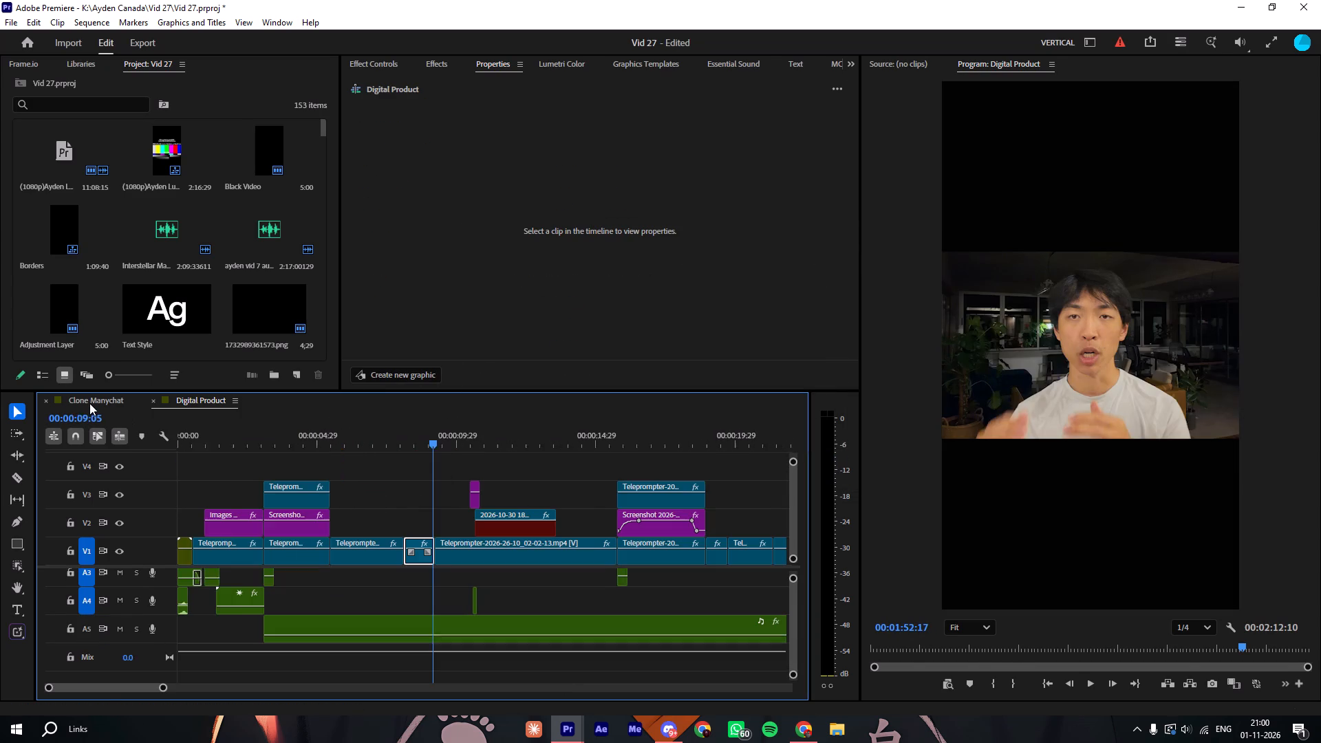
left_click_drag(477, 433, 523, 440)
left_click(555, 462)
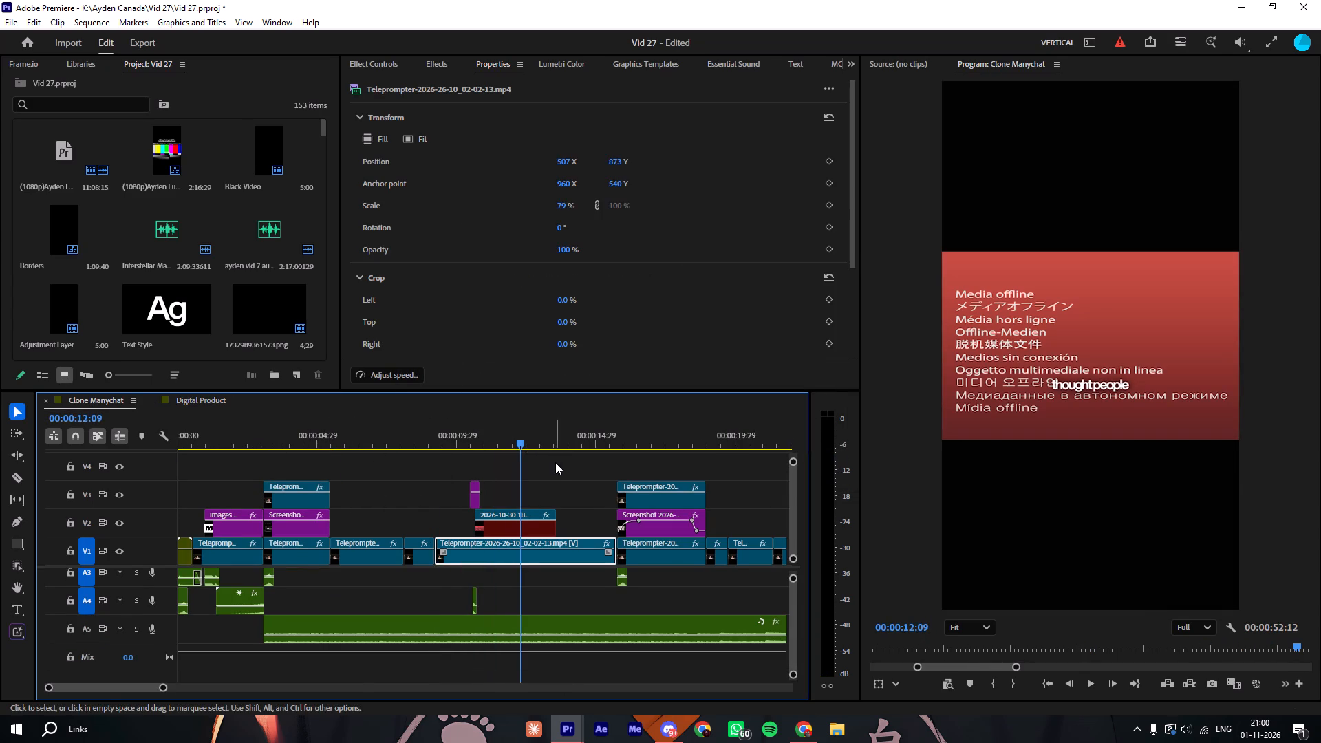
Switch to Chrome and open a new Incognito window.
left_click(791, 728)
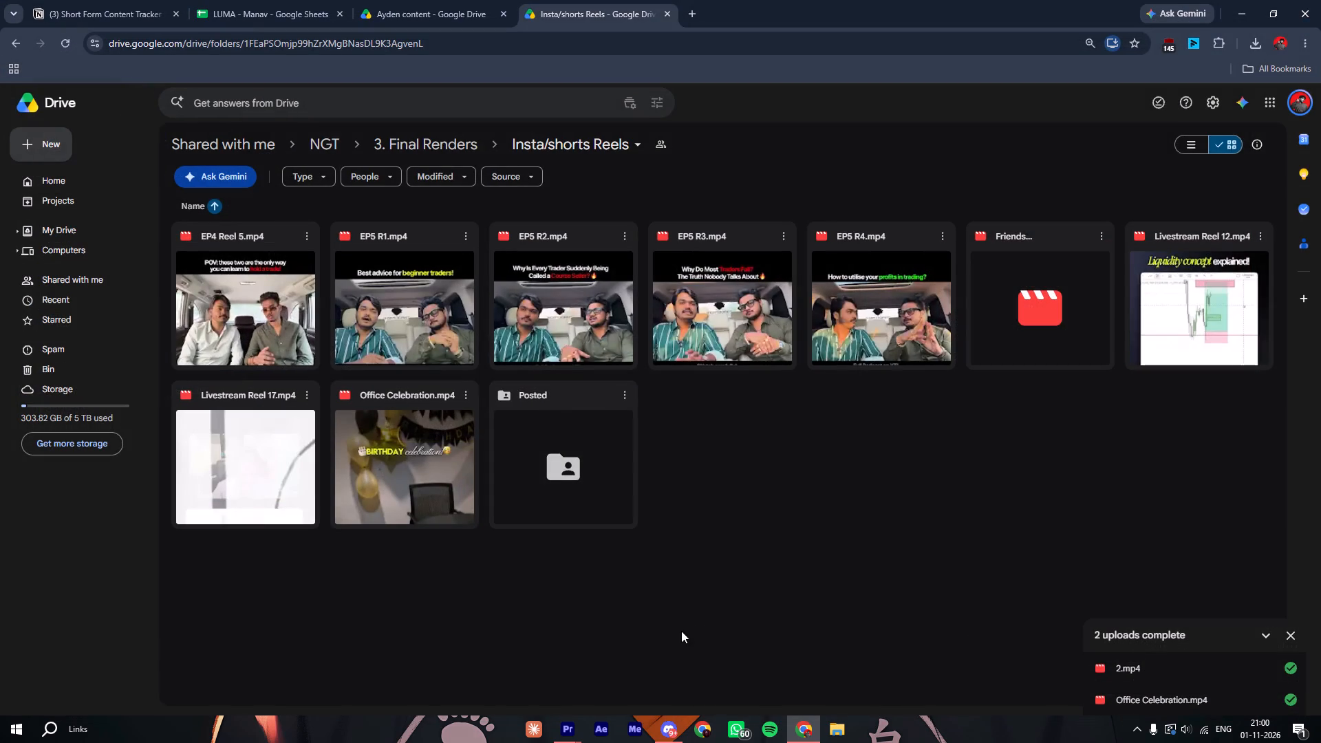
key("ctrl+shift+n")
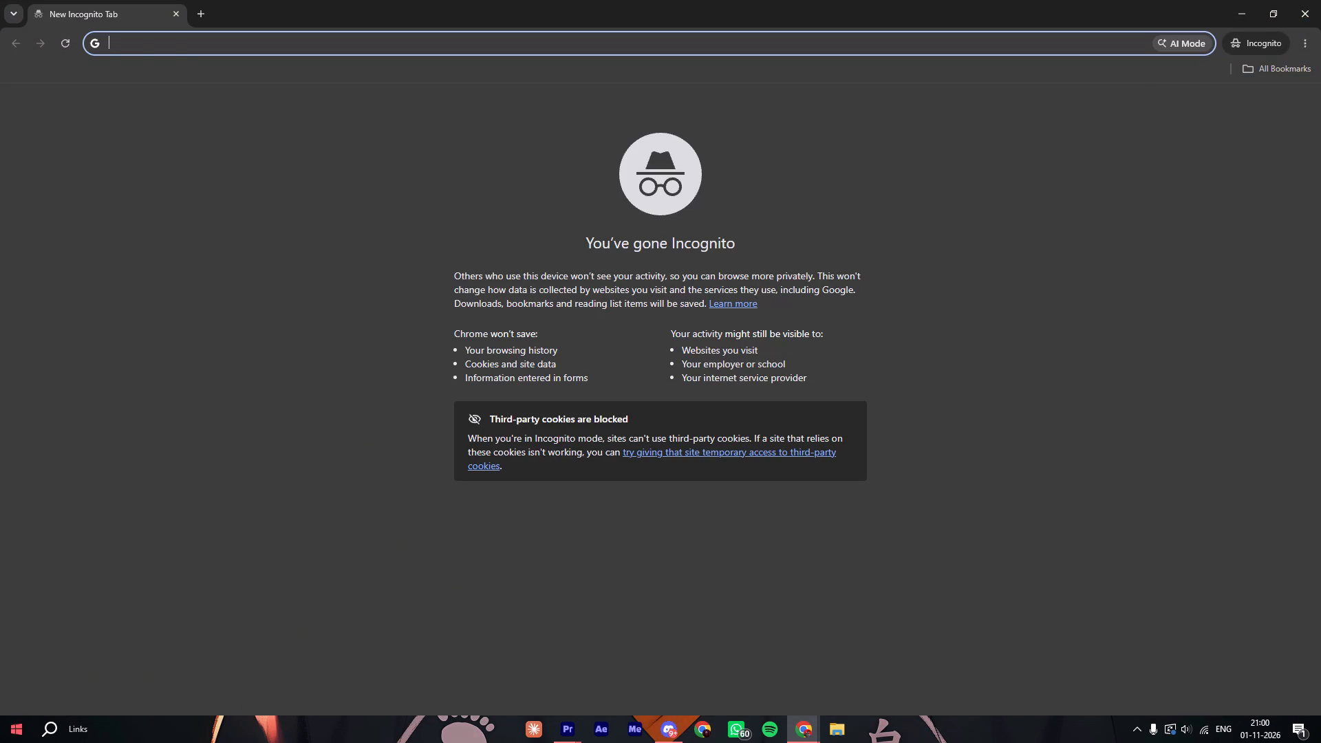
Launch OBS Studio from the Editing folder in Downloads and close the folder window.
left_click(0, 742)
left_click(396, 434)
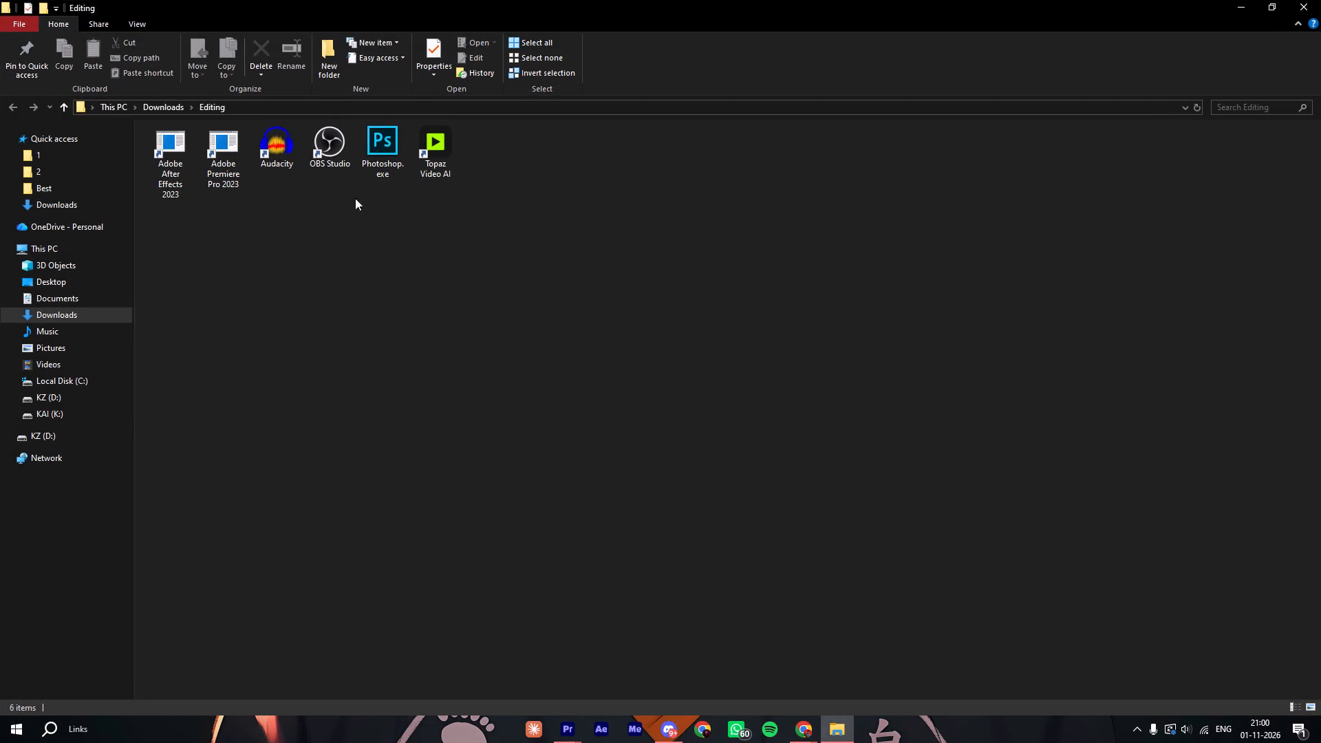
double_click(343, 129)
left_click(1320, 0)
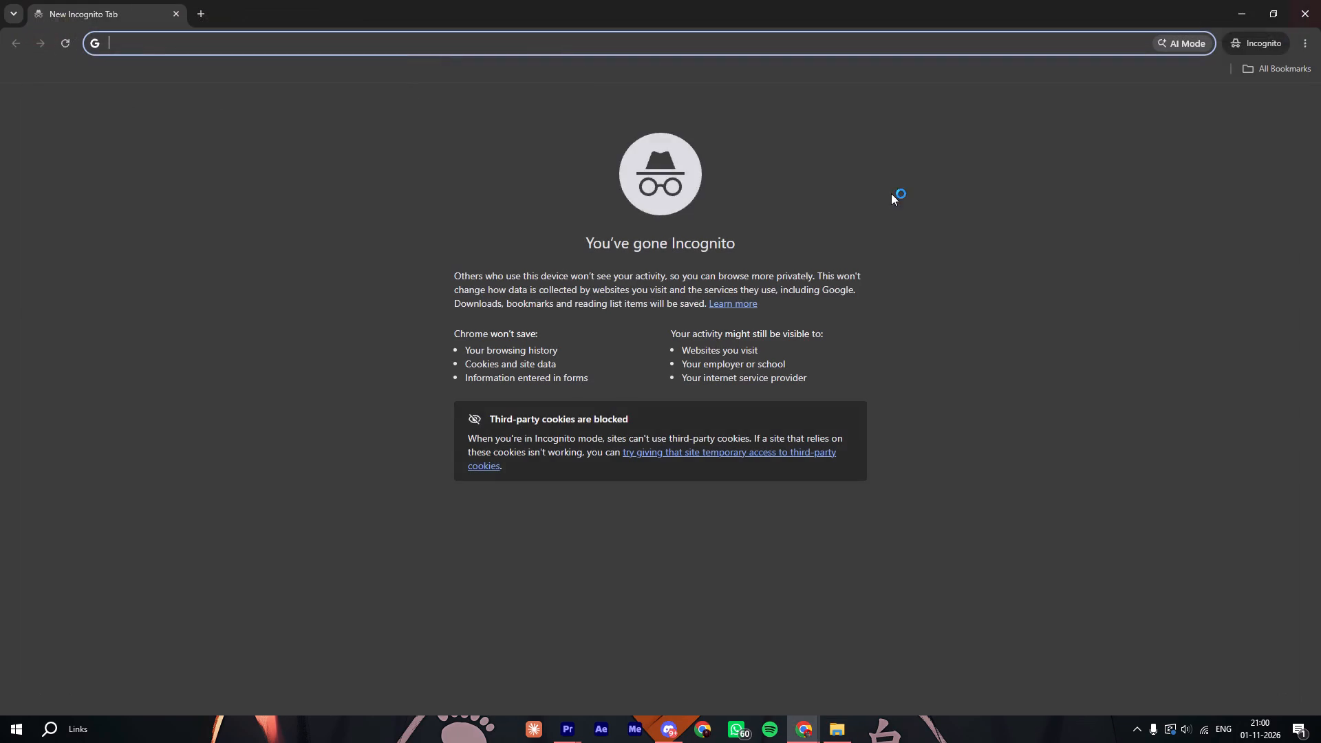
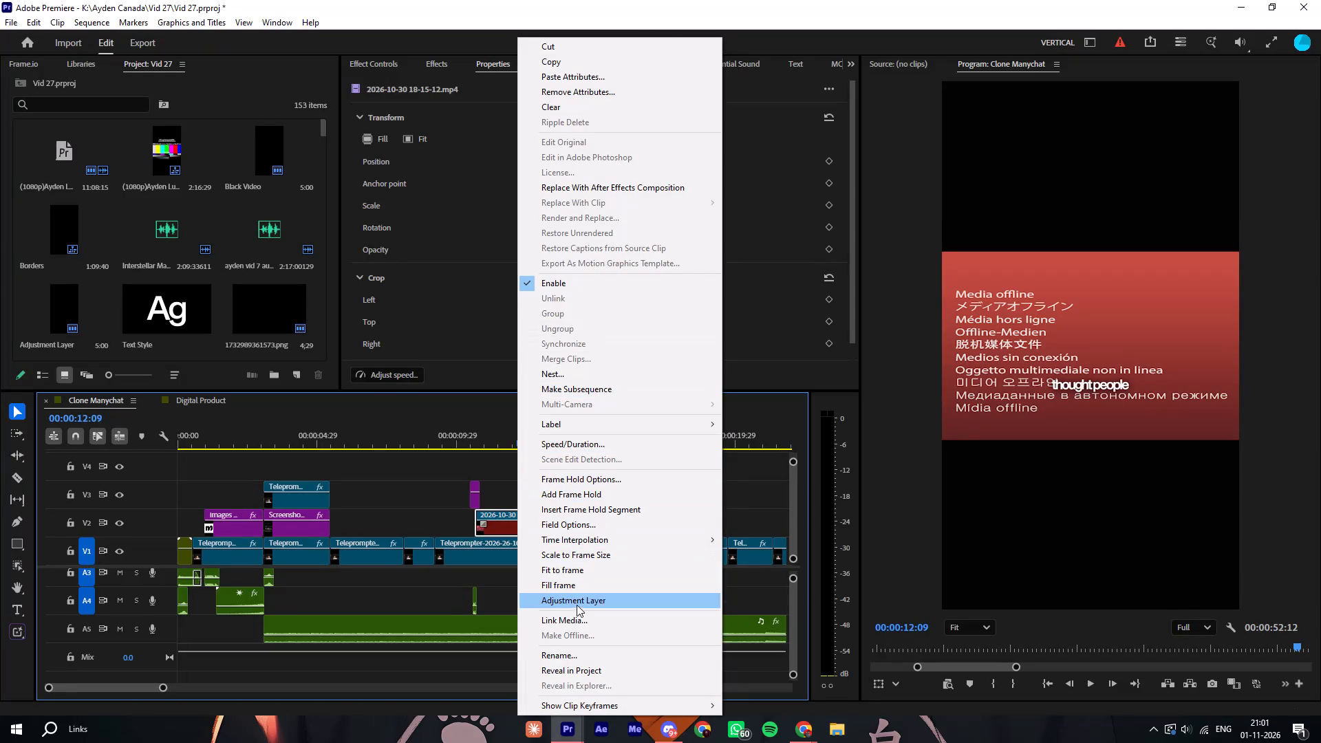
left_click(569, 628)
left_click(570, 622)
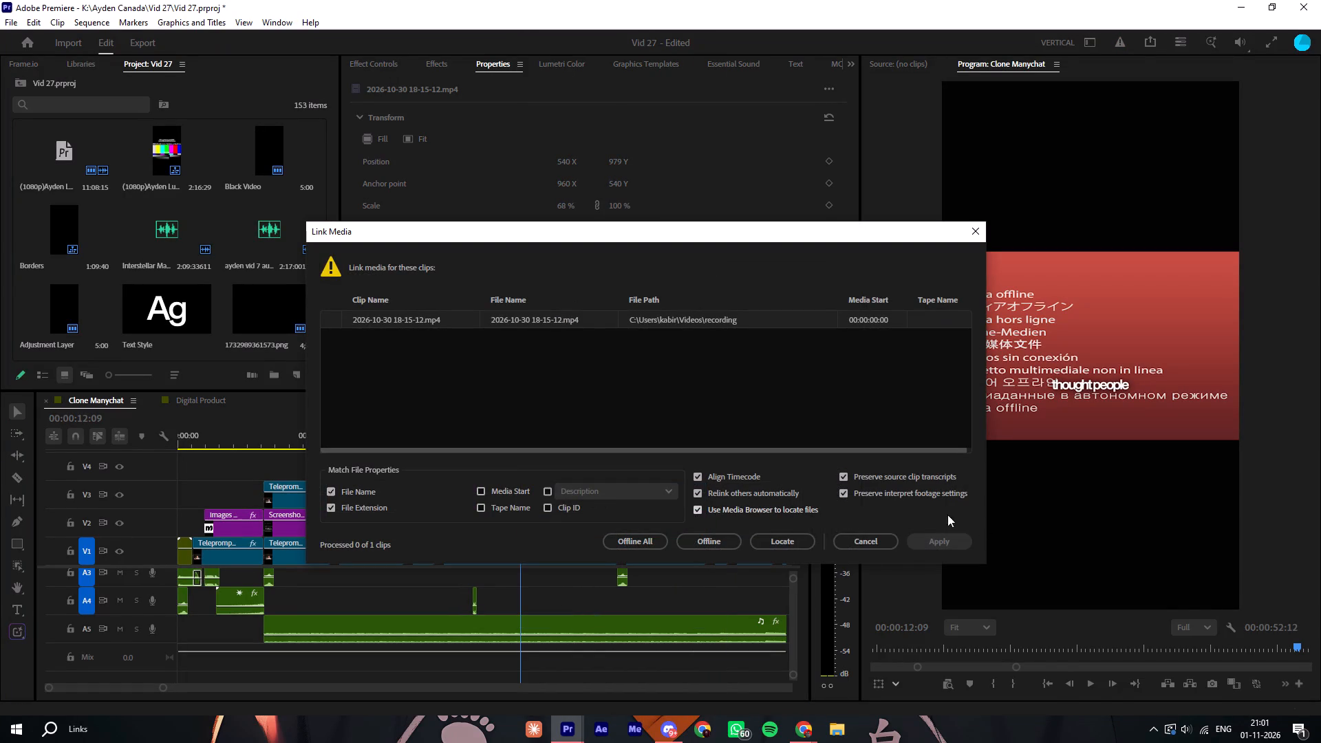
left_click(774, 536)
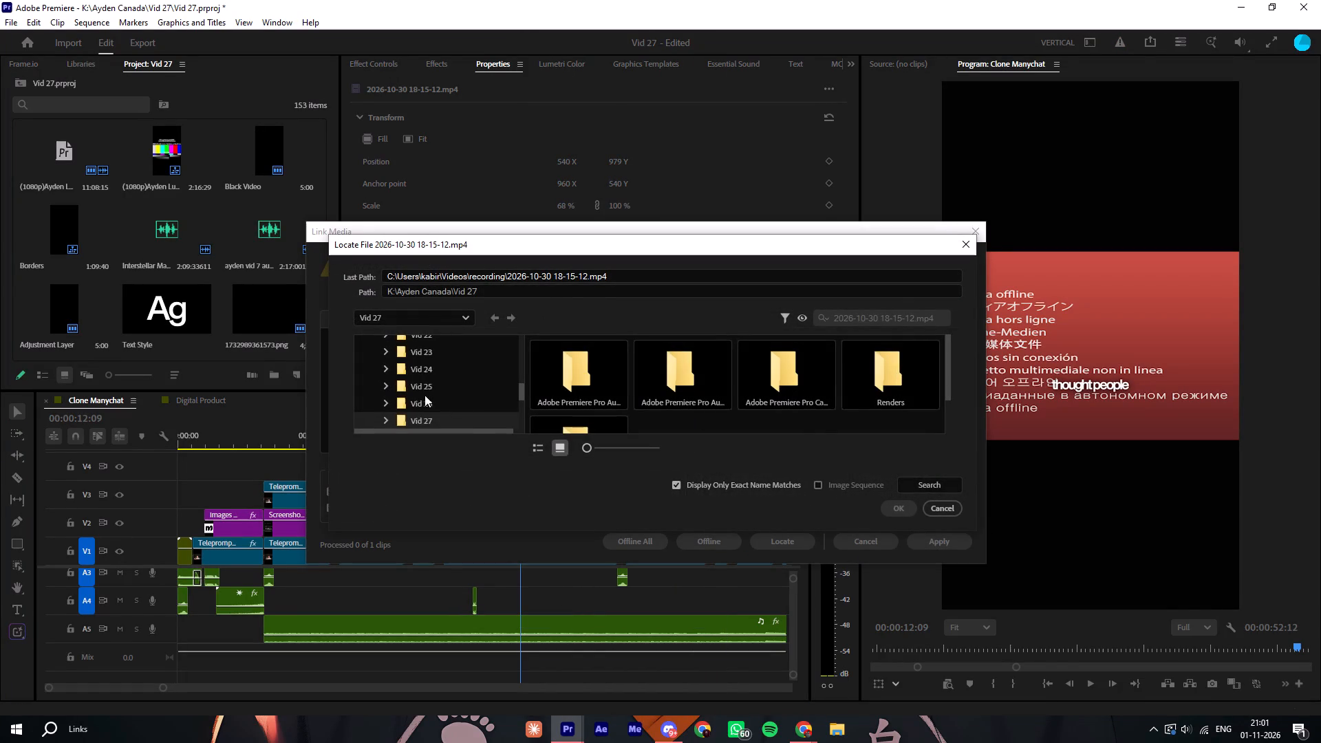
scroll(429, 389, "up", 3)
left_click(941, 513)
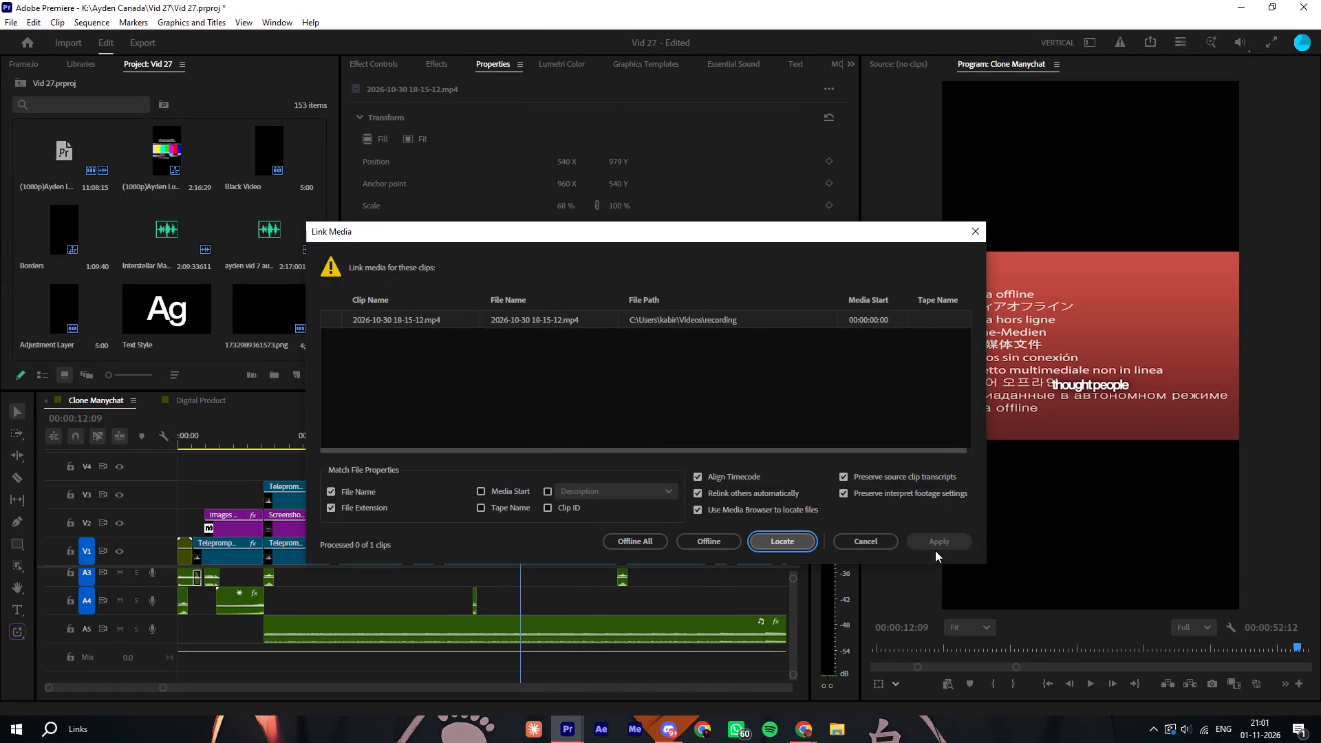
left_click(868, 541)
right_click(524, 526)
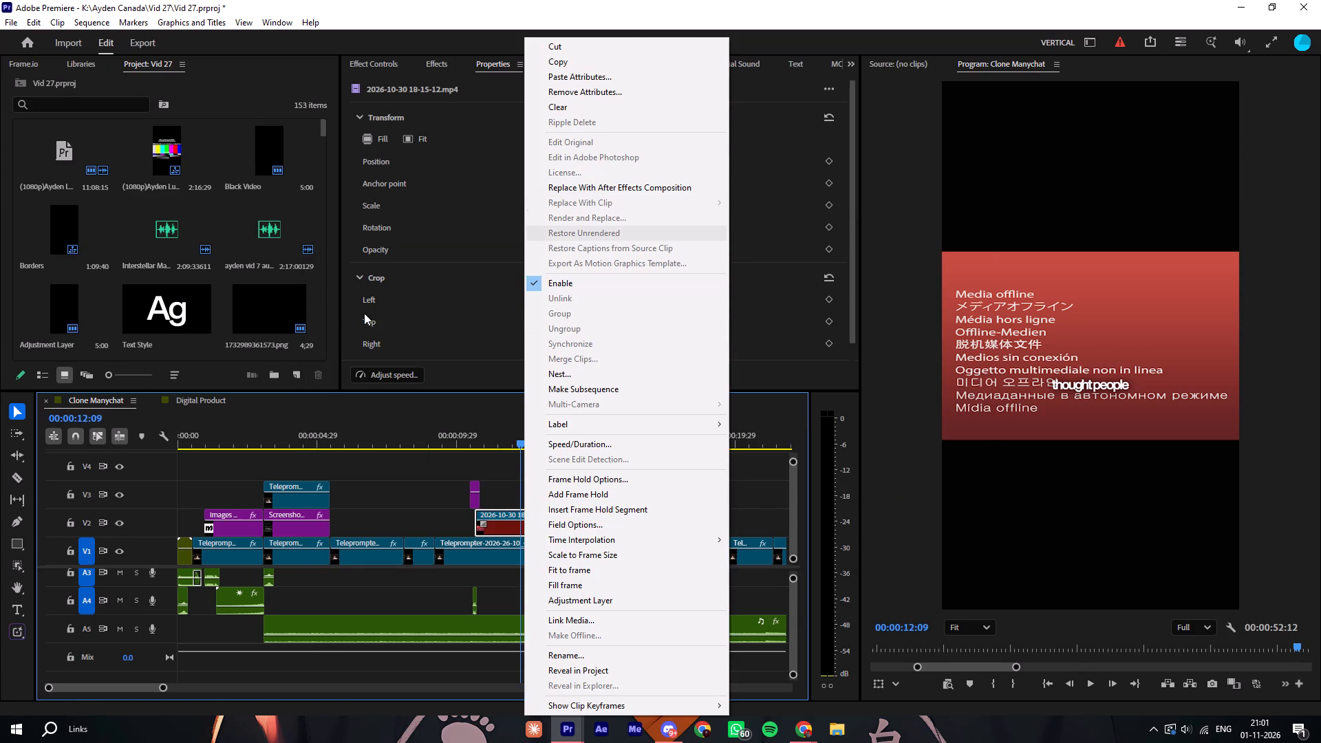
scroll(200, 319, "down", 5)
double_click(221, 347)
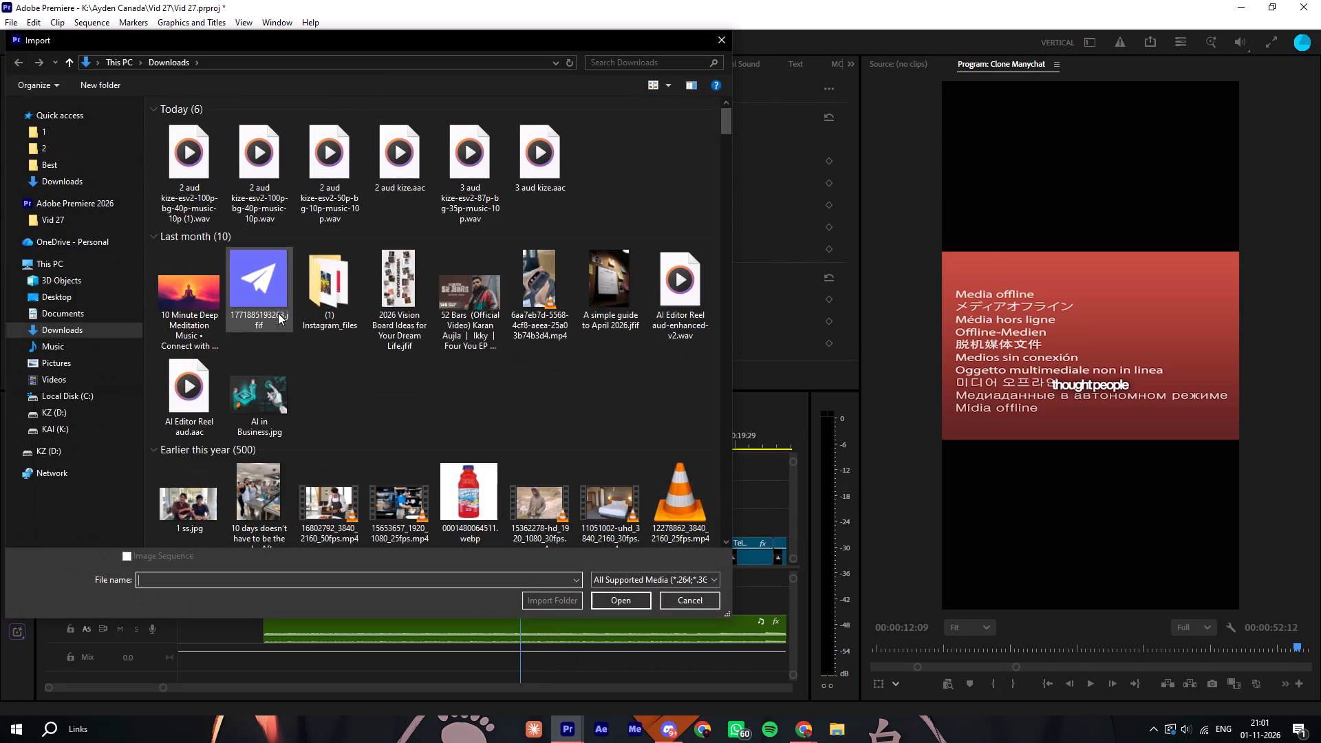
left_click(75, 383)
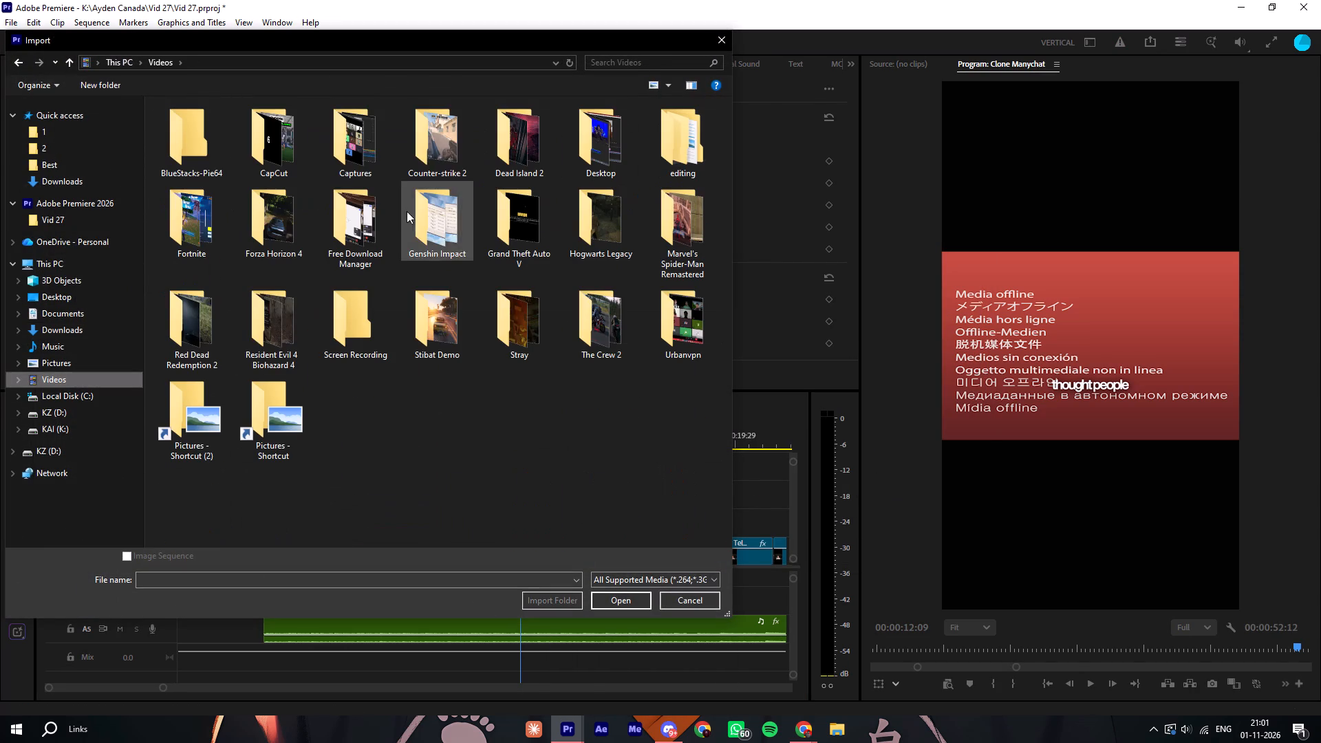
left_click(664, 153)
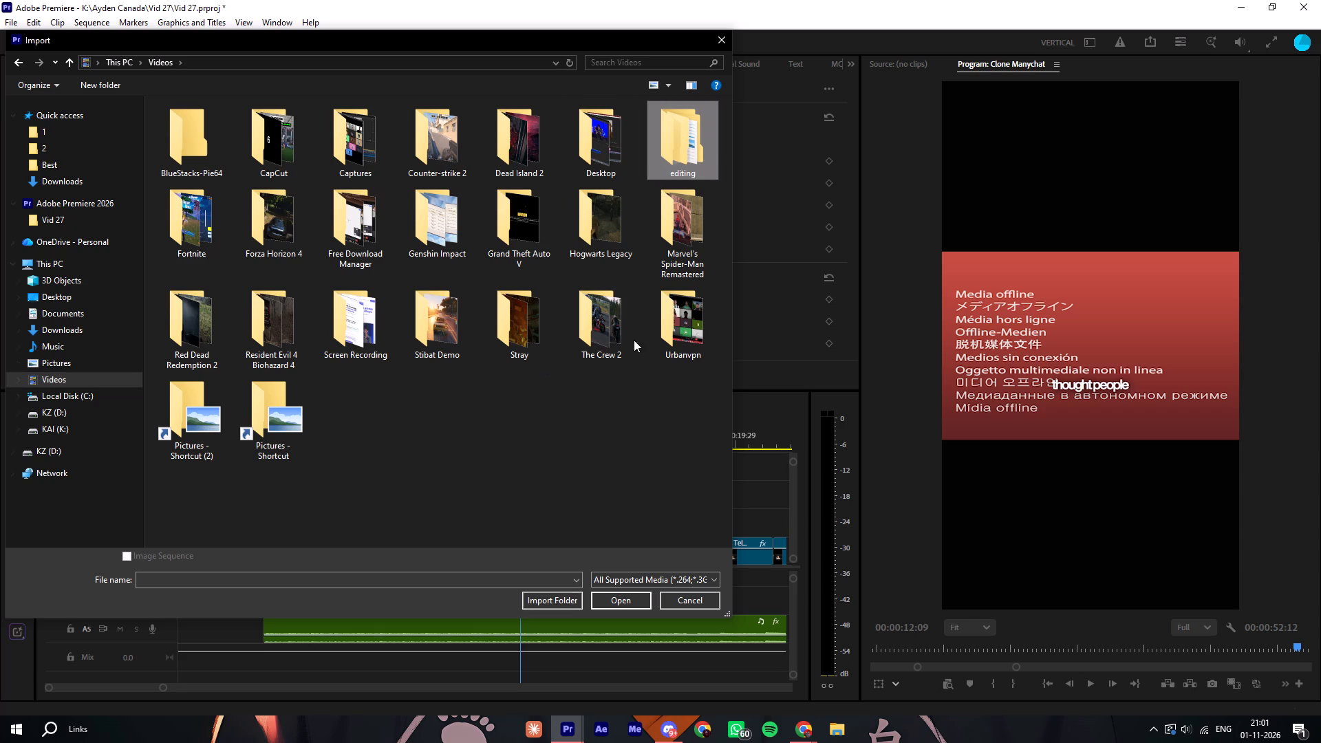
double_click(358, 328)
left_click(176, 138)
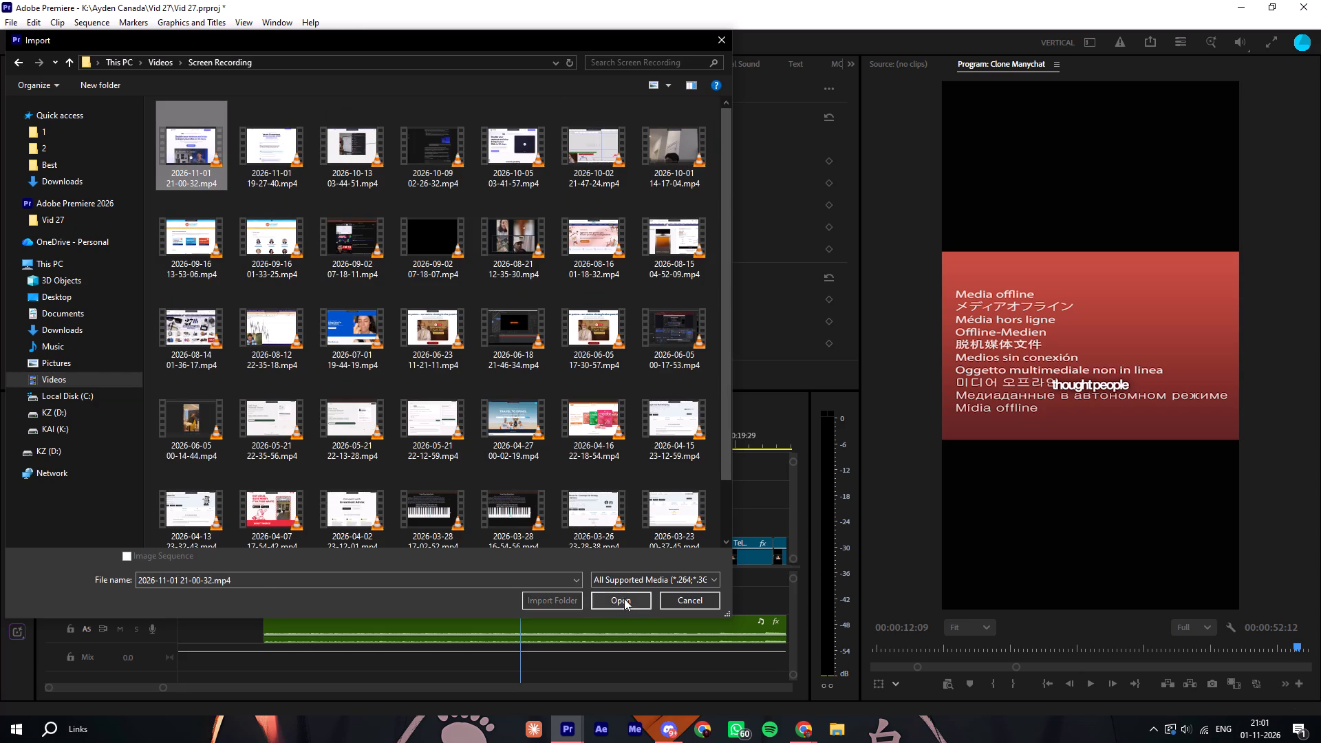
left_click_drag(601, 599, 609, 594)
Mark an In point midway through the new recording, where the page starts scrolling, and replace the offline V2 clip with it.
double_click(56, 315)
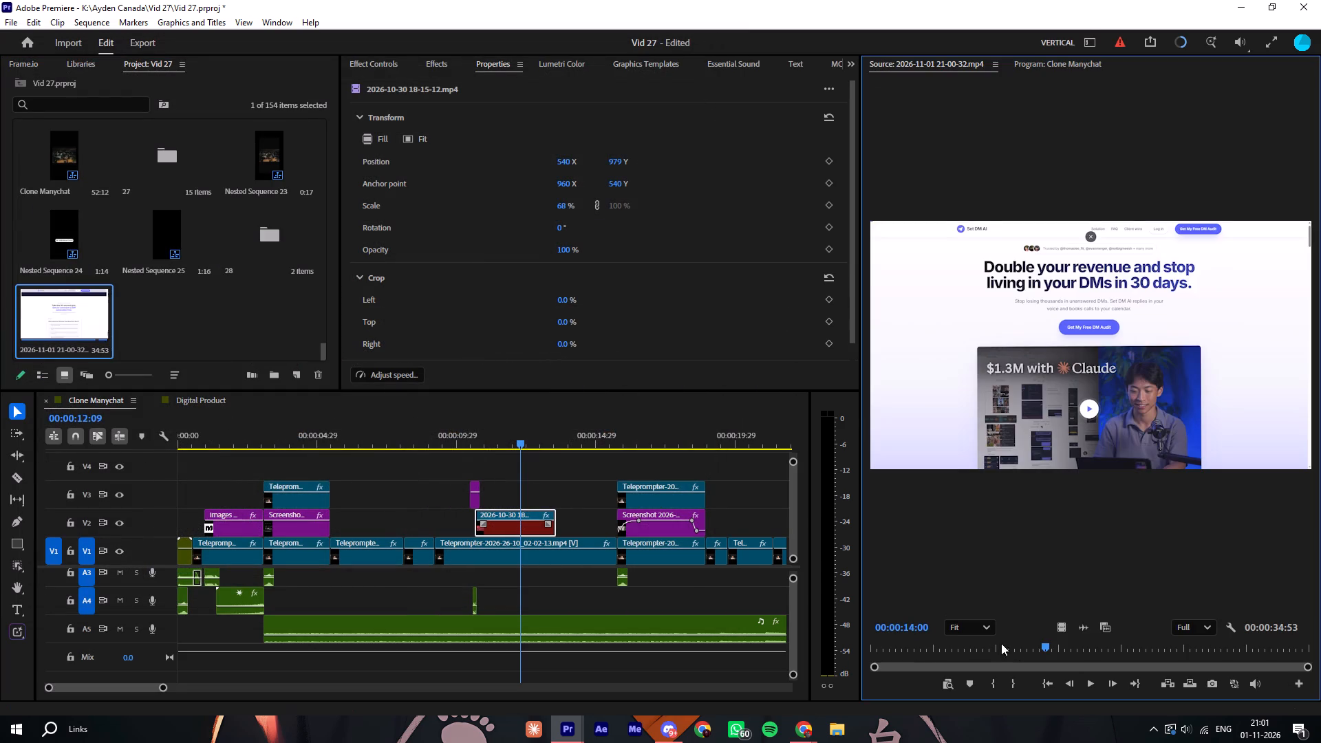
left_click_drag(957, 640, 1097, 654)
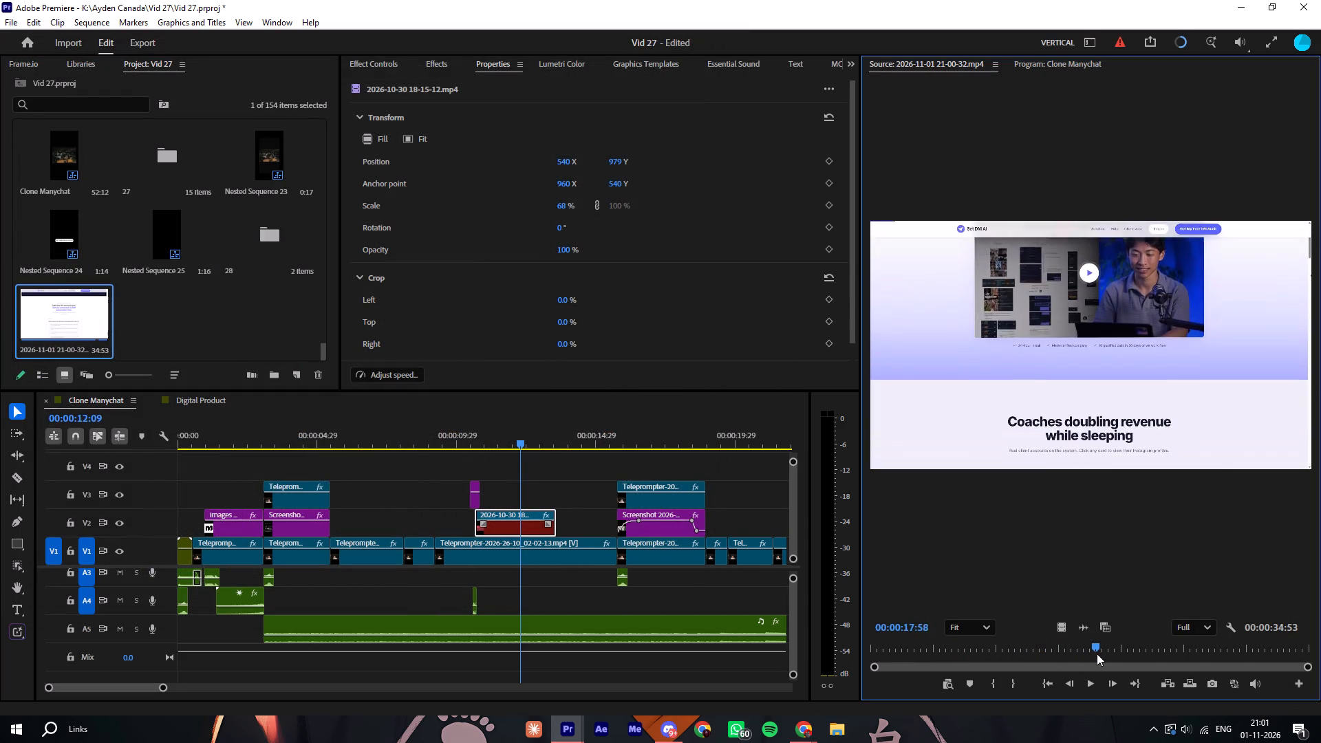
left_click_drag(1097, 654, 1079, 654)
key("i")
left_click_drag(1091, 646, 1104, 645)
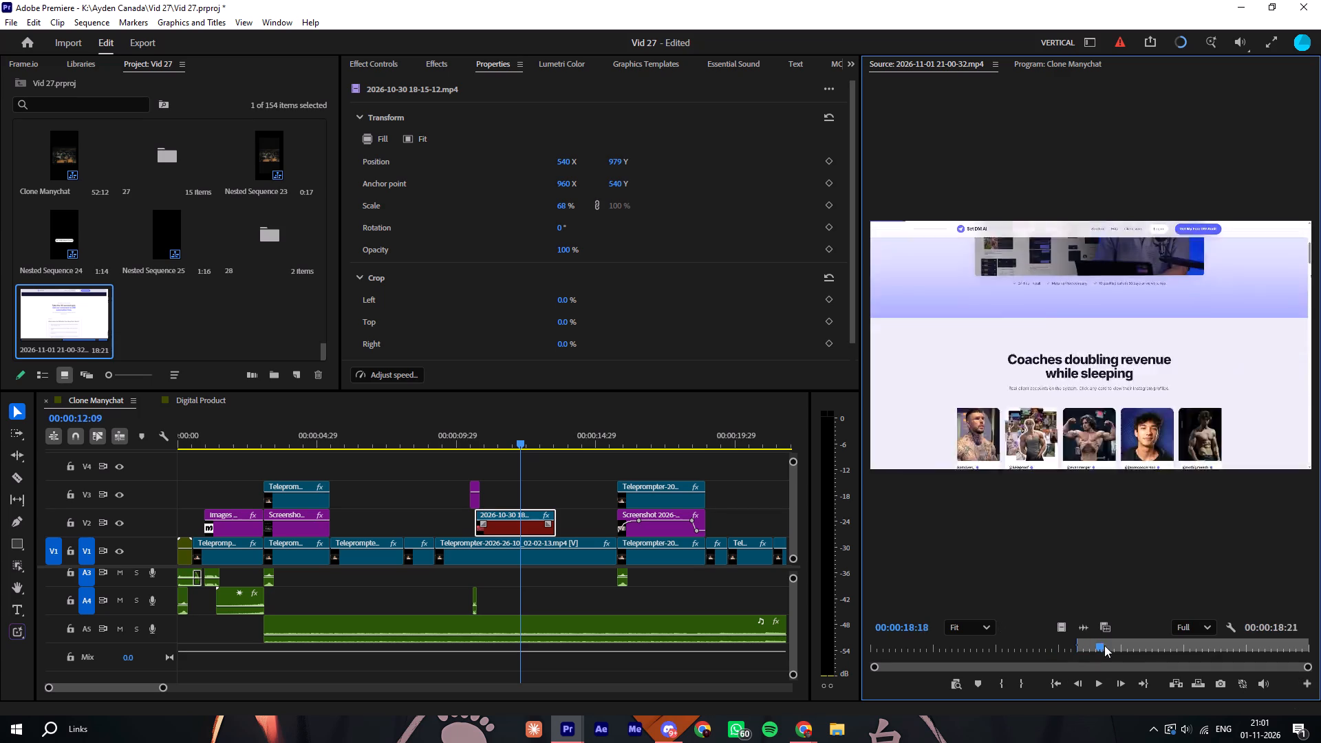
left_click_drag(1104, 645, 1137, 645)
left_click_drag(1068, 634, 501, 522, "alt")
Play the Clone Manychat sequence from the replaced V2 clip through the laptop b-roll to review the edit.
left_click(475, 440)
key("space")
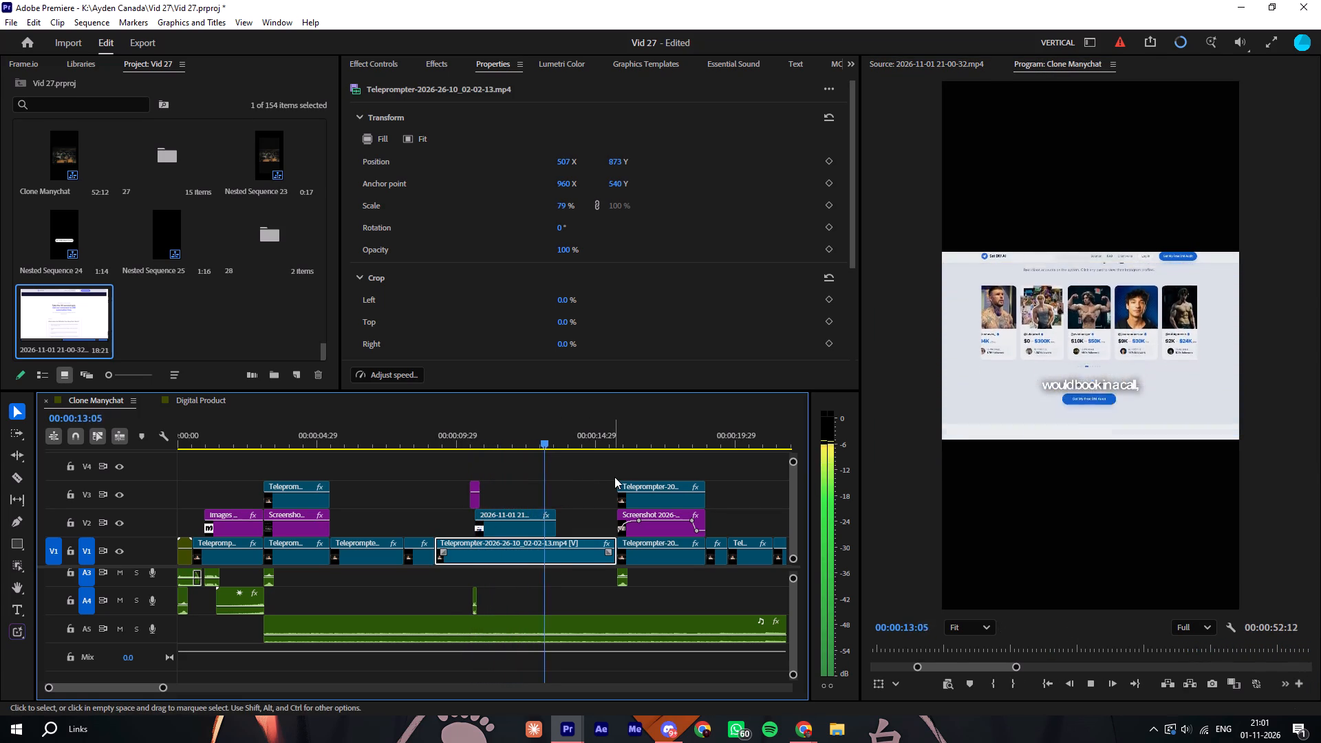
key("space")
left_click(564, 469)
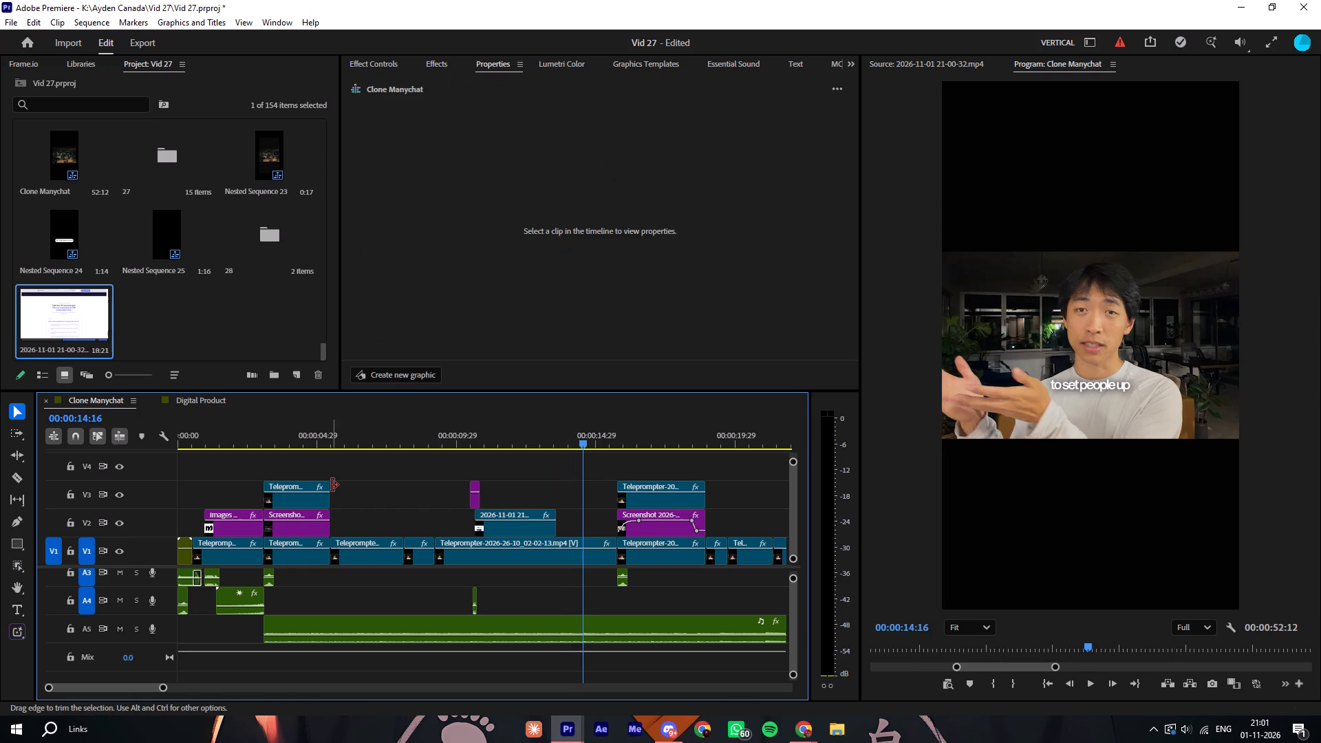
left_click(511, 491)
key("space")
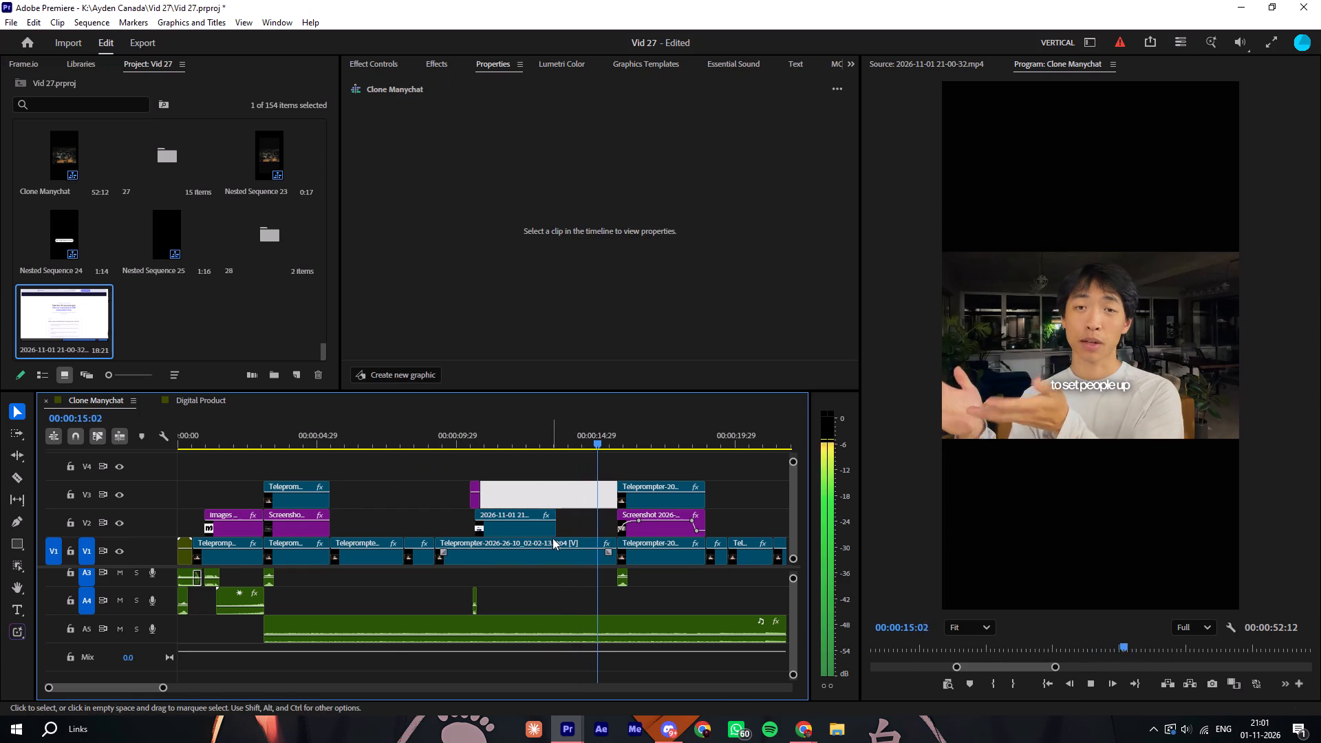
key("minus")
key("equal")
left_click(615, 612)
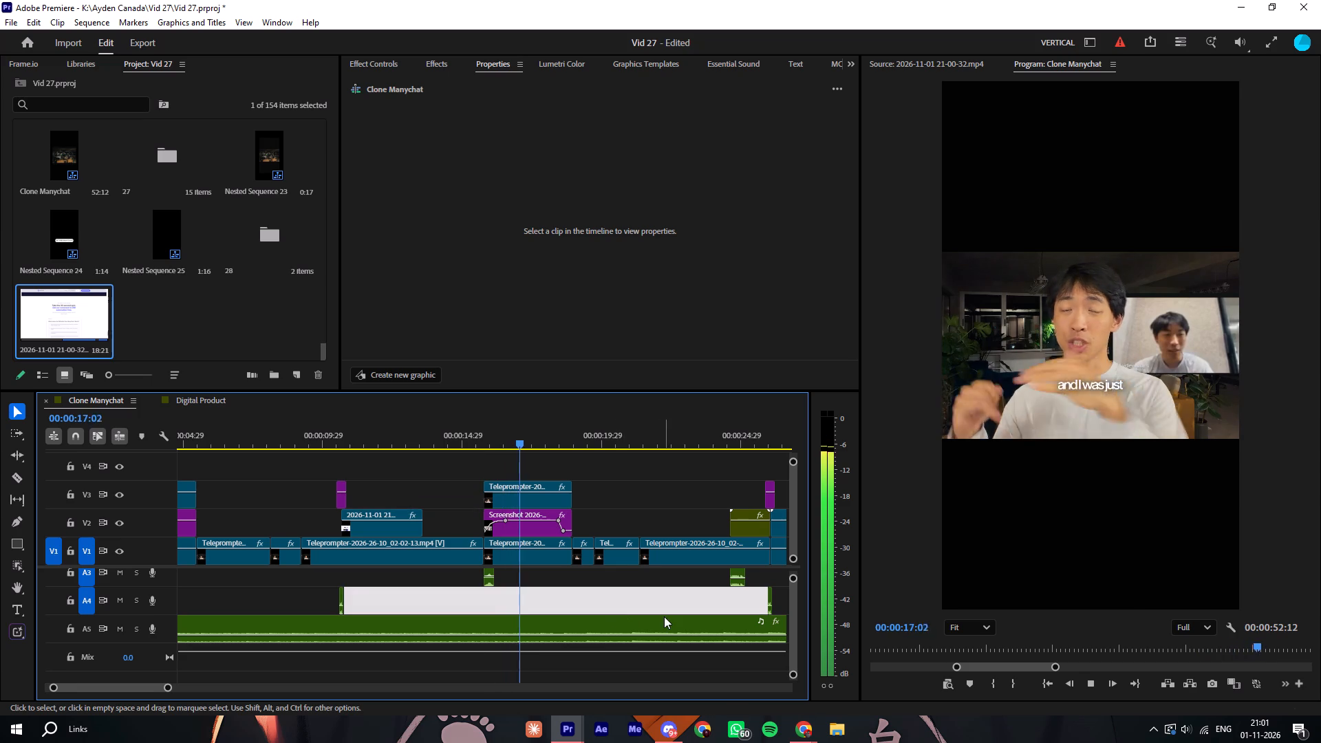
key("minus")
left_click(613, 480)
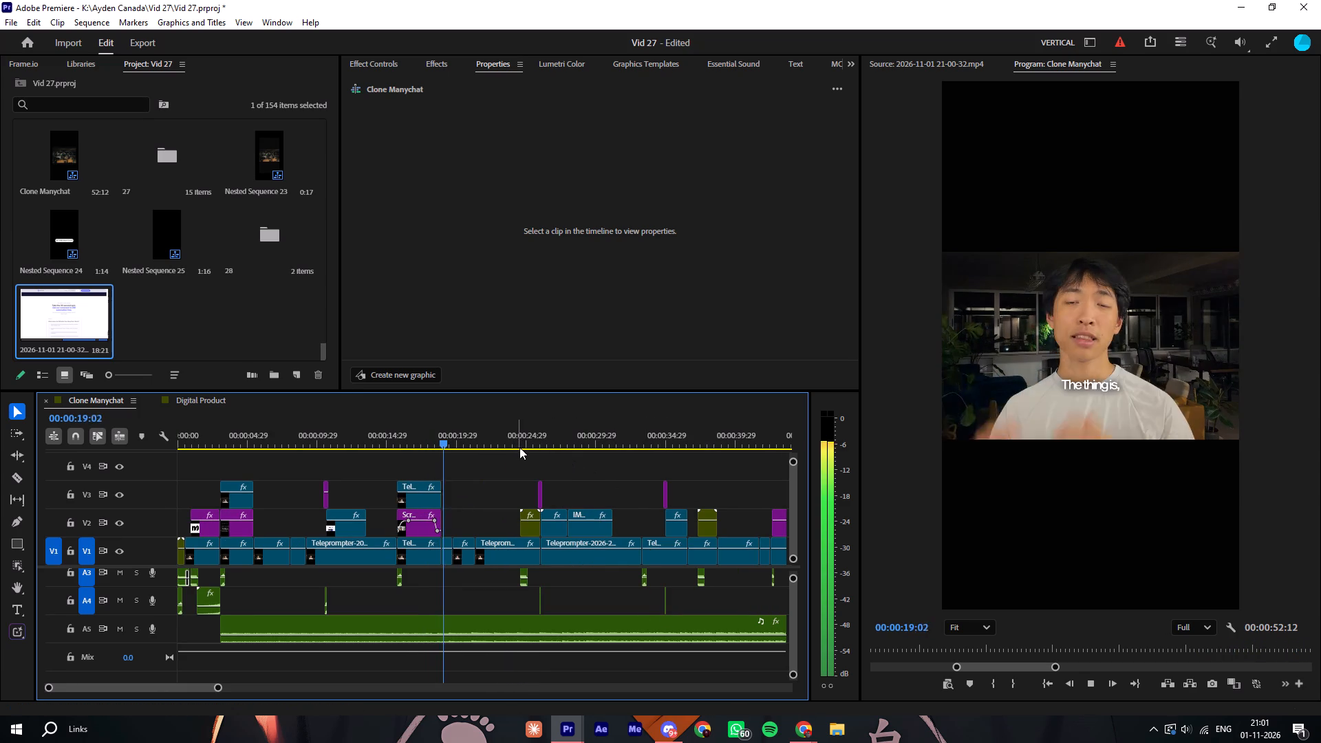
left_click(511, 431)
key("space")
left_click(599, 484)
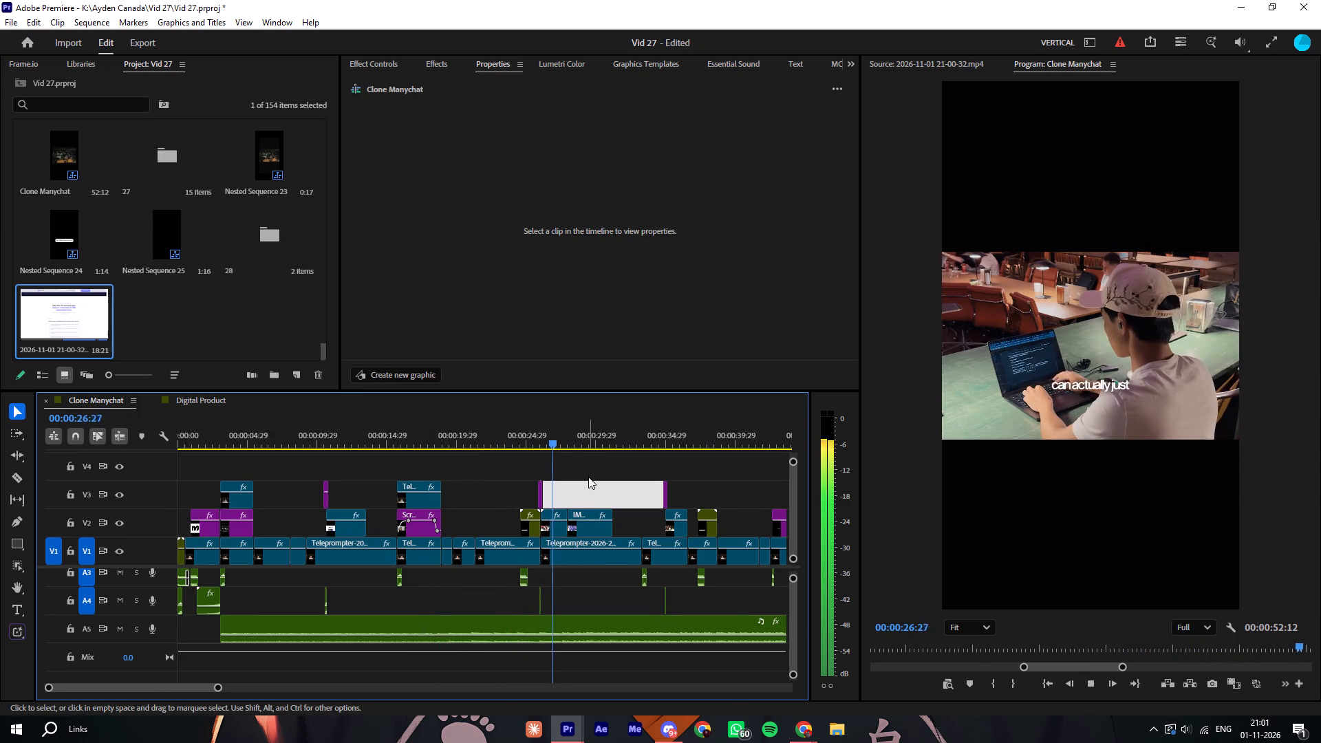
left_click(598, 485)
key("equal")
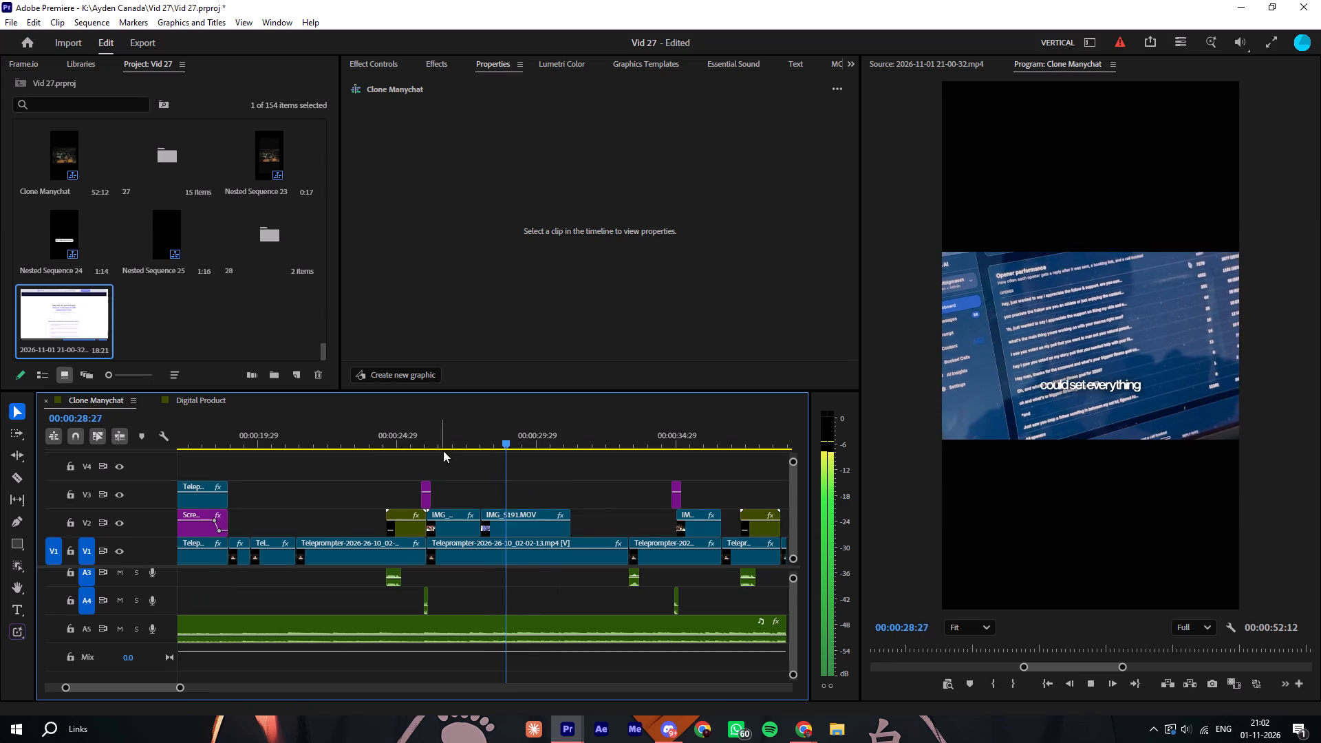
Replay the section from about 22 to 26 seconds, stopping at 00:00:23:29 where the website is mentioned.
left_click(331, 442)
key("space")
left_click(563, 480)
type("--=")
key("equal")
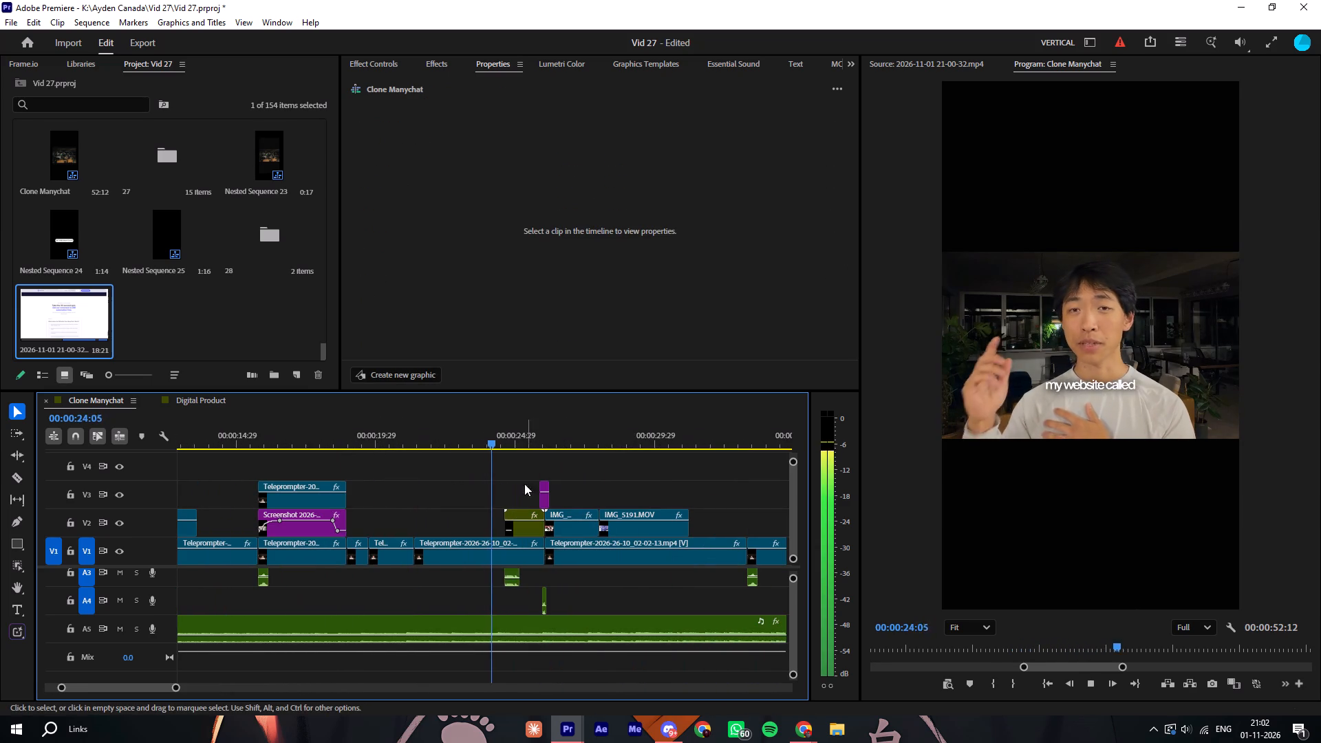
left_click(421, 435)
key("space")
left_click(493, 463)
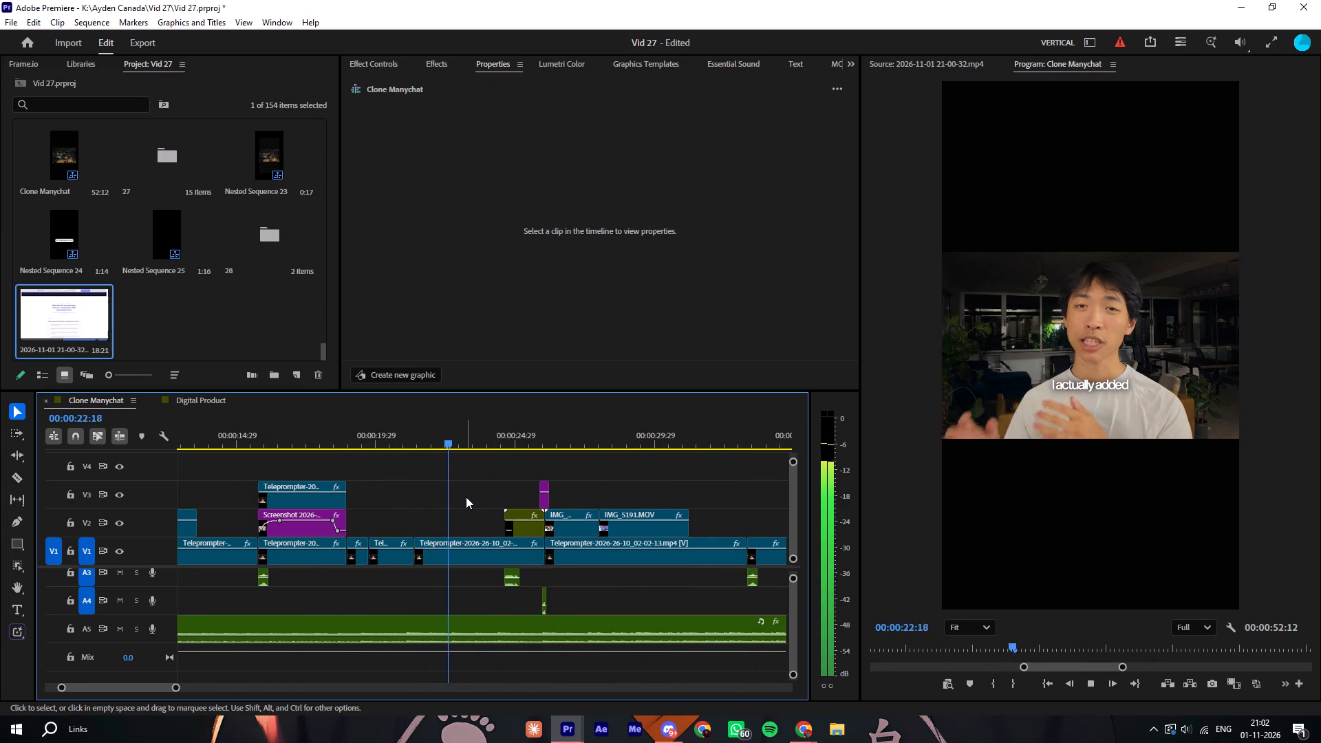
key("space")
key("space")
left_click(529, 466)
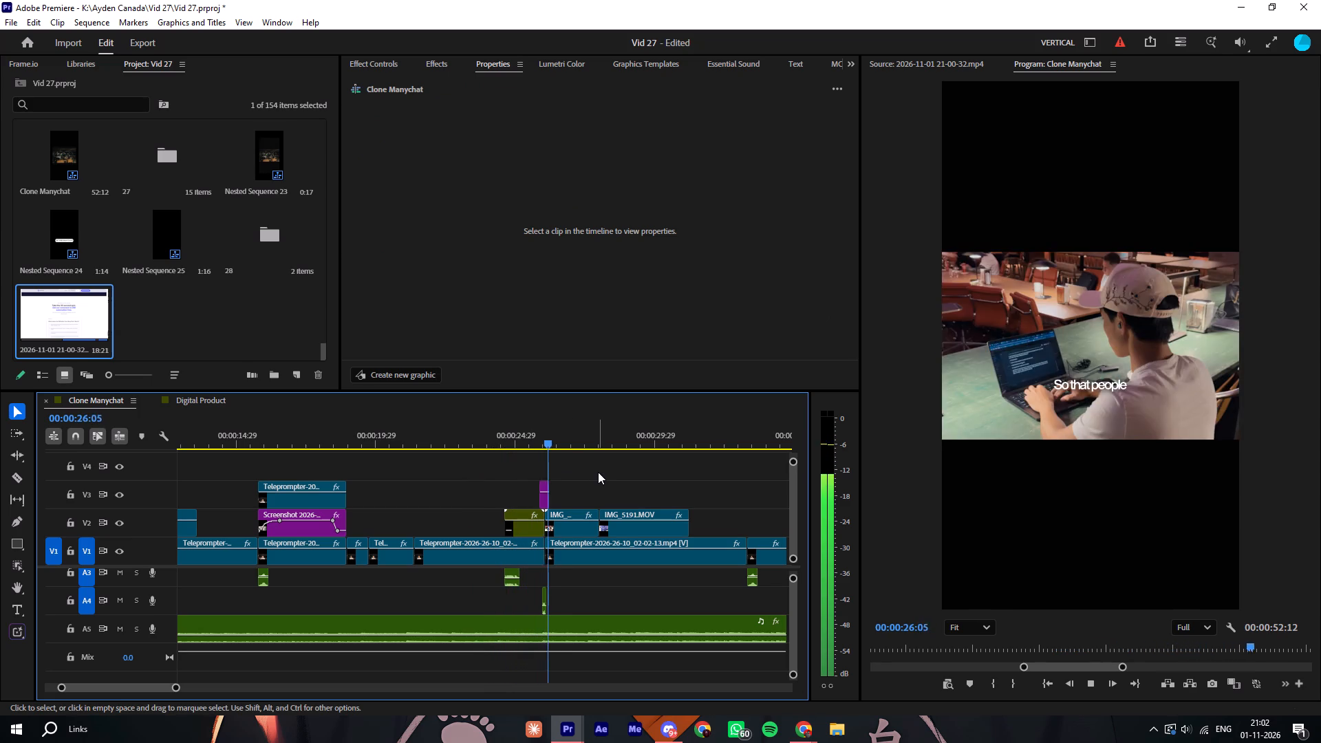
left_click(455, 430)
key("space")
left_click(502, 477)
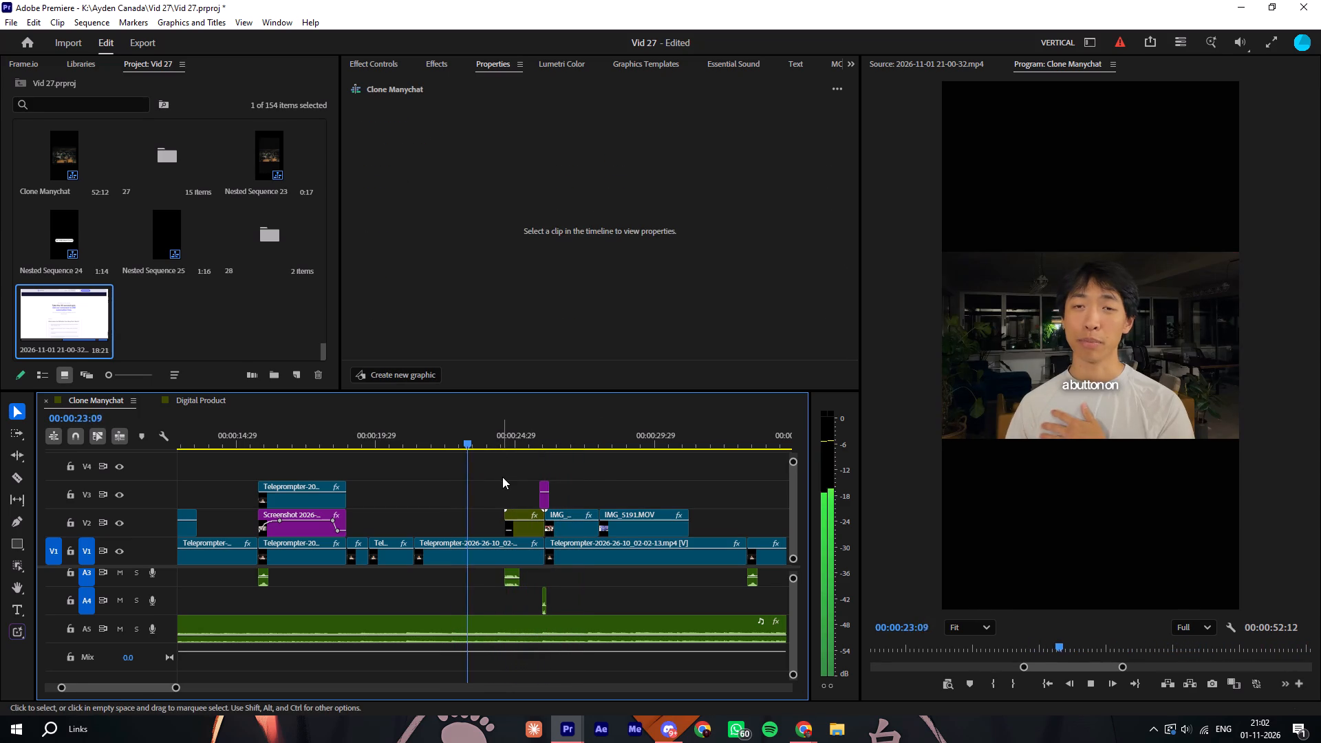
key("space")
key("space")
key("space")
left_click(493, 485)
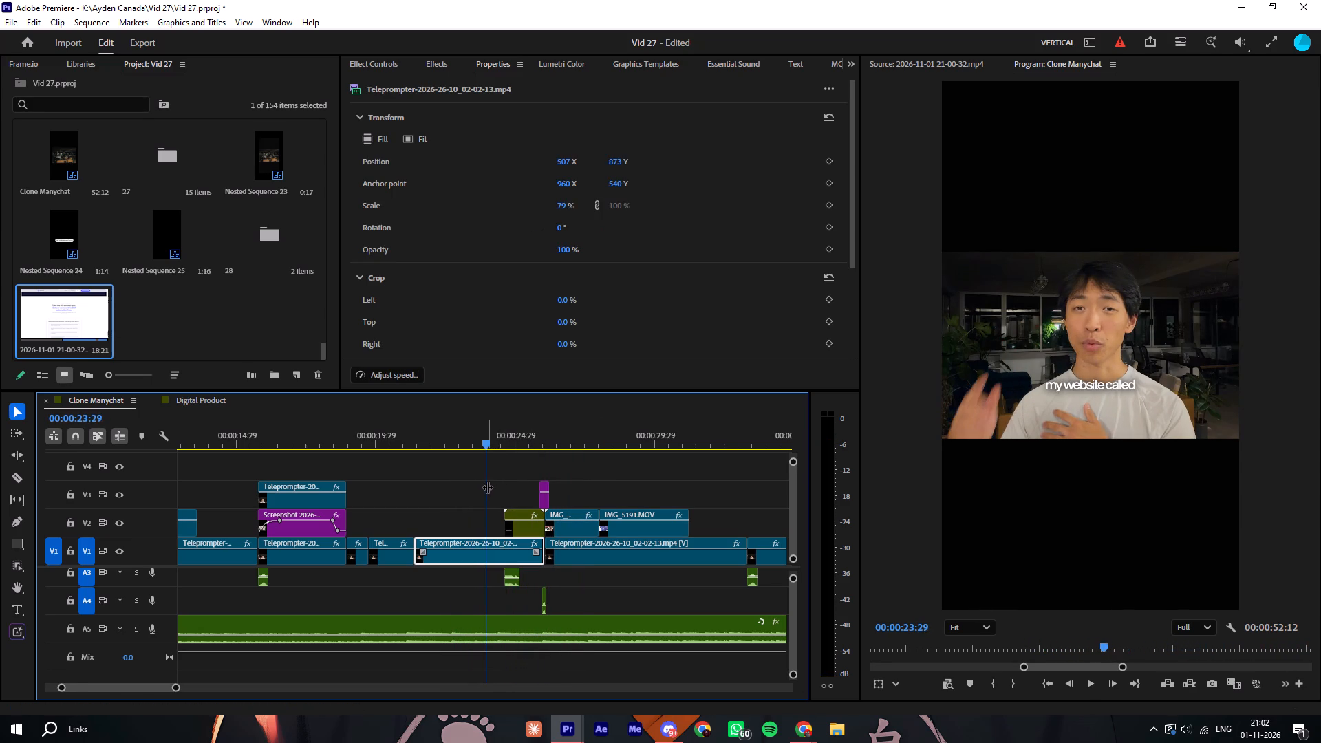
left_click(525, 470)
Switch to the Incognito Chrome window and capture the Set DM AI 30-second quiz section in a screenshot at 90% page zoom.
left_click(797, 742)
left_click(921, 660)
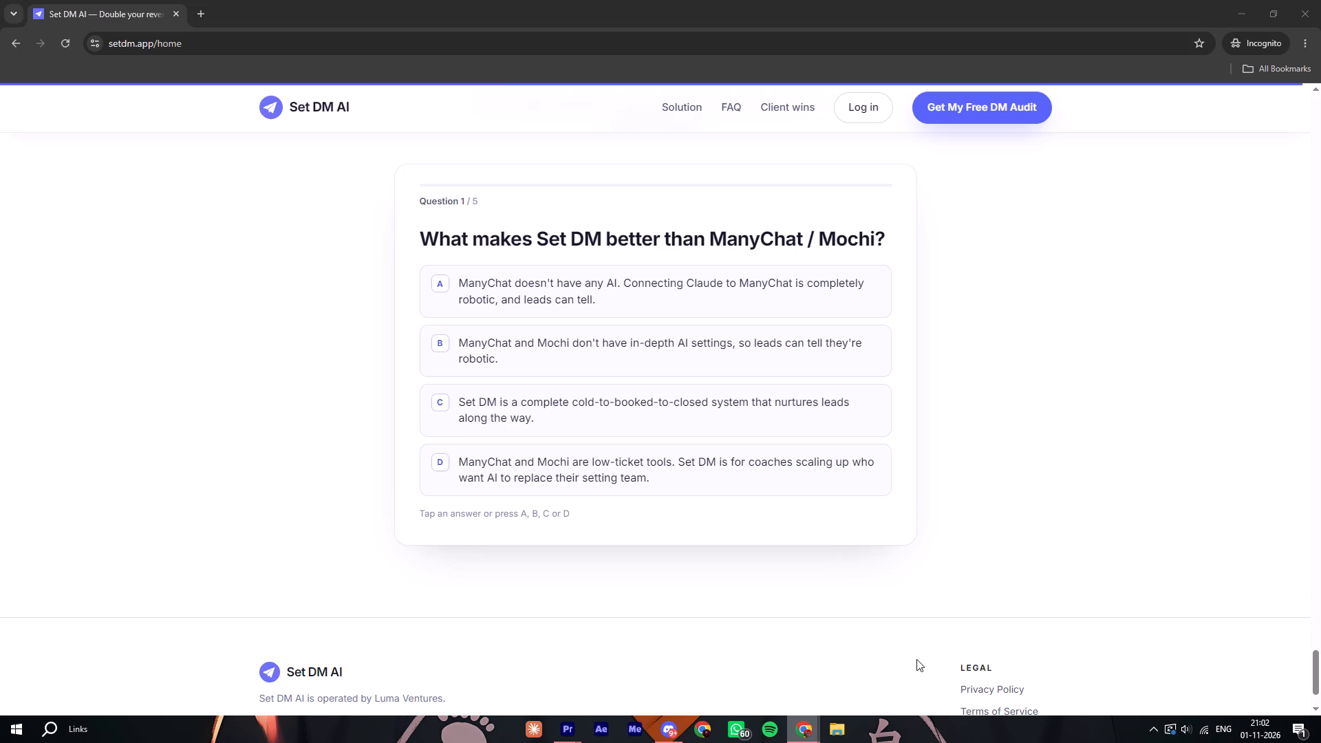
scroll(745, 442, "up", 2)
scroll(1038, 497, "down", 1)
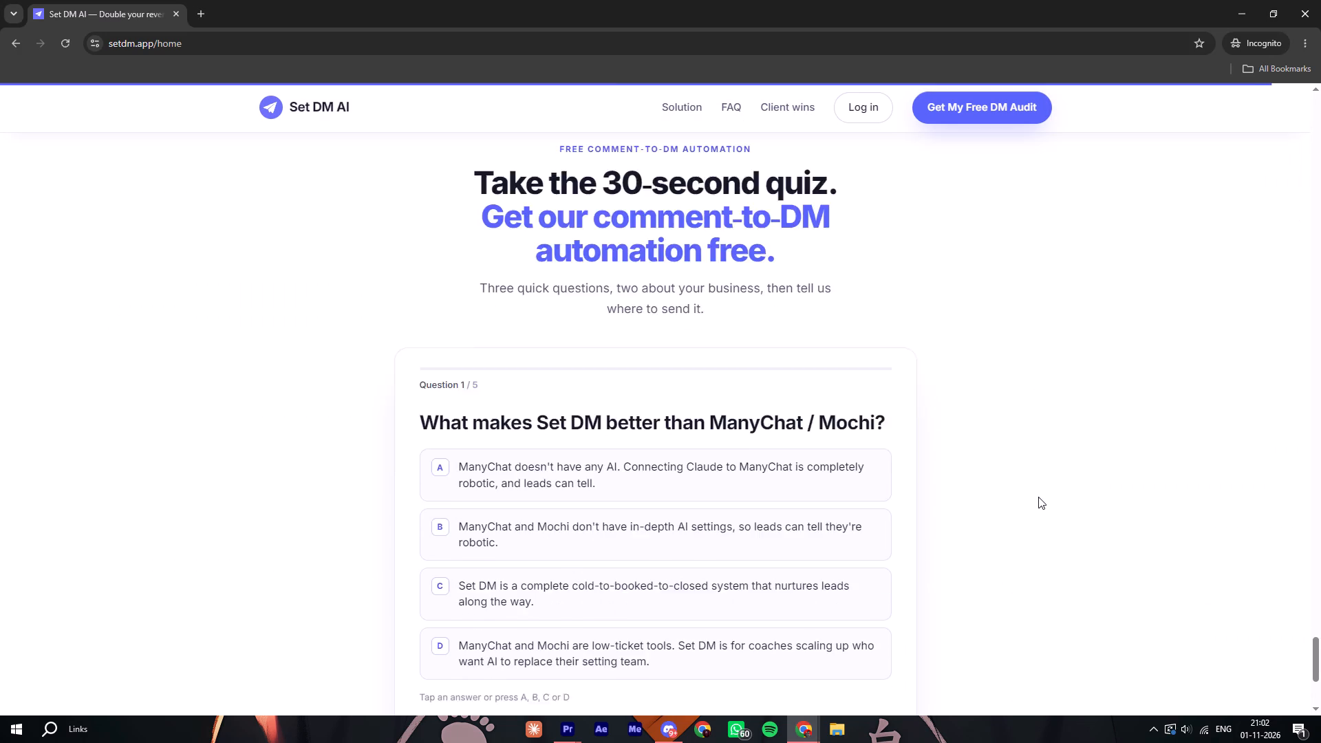
scroll(1038, 497, "down", 1)
scroll(1040, 505, "up", 1)
scroll(1035, 423, "down", 1, "ctrl")
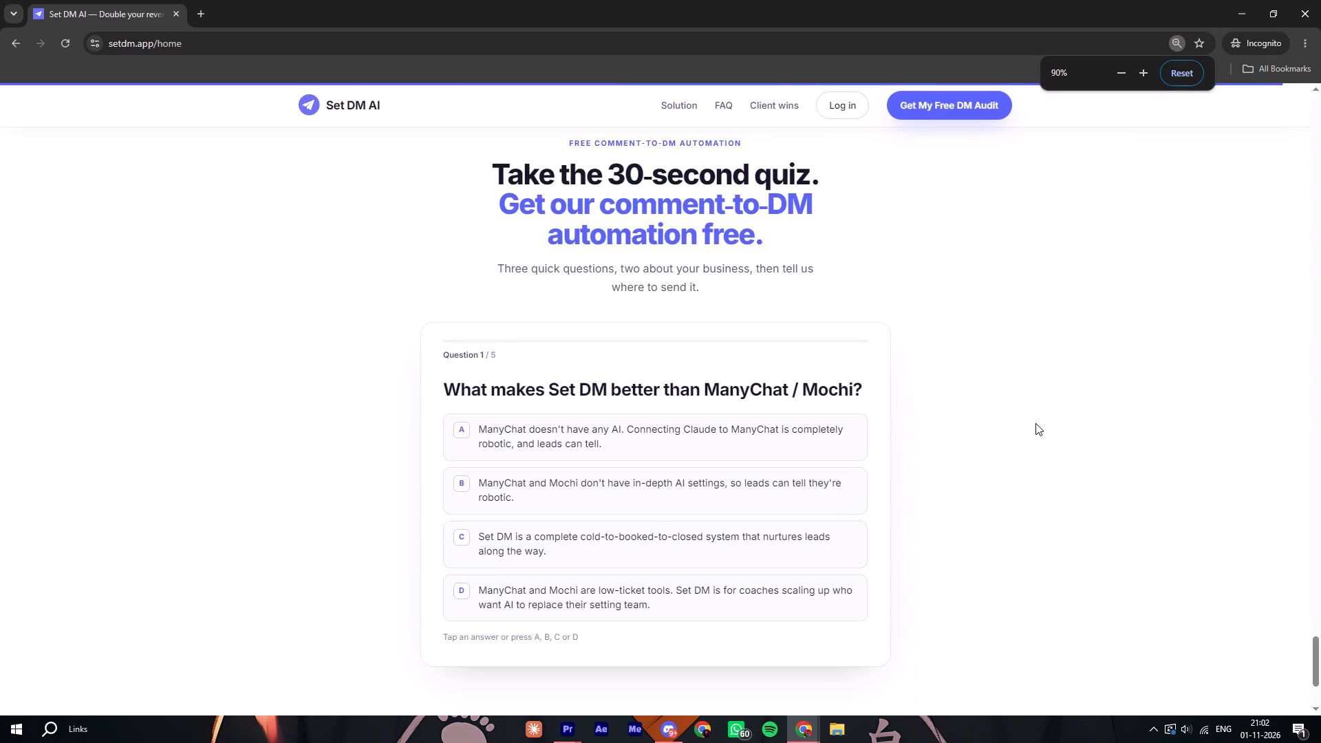
left_click_drag(1316, 655, 1314, 650)
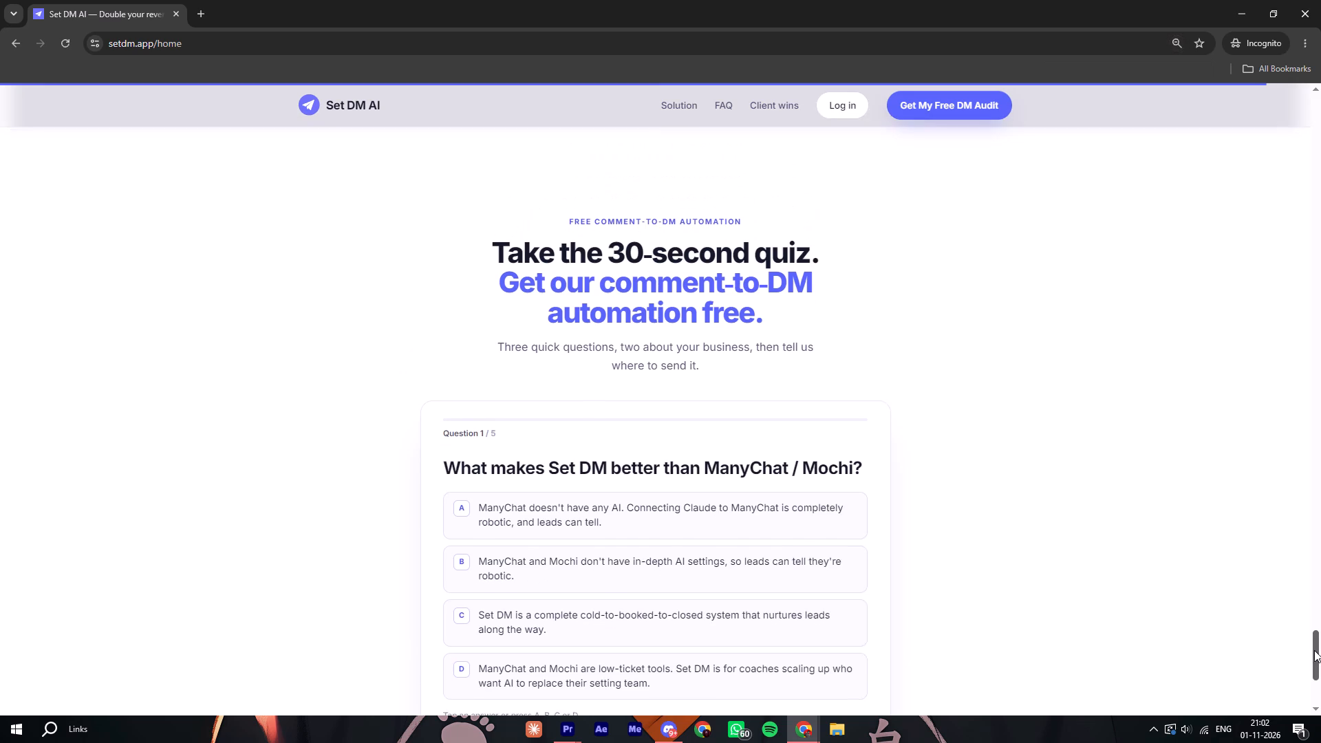
left_click_drag(1314, 650, 1308, 654)
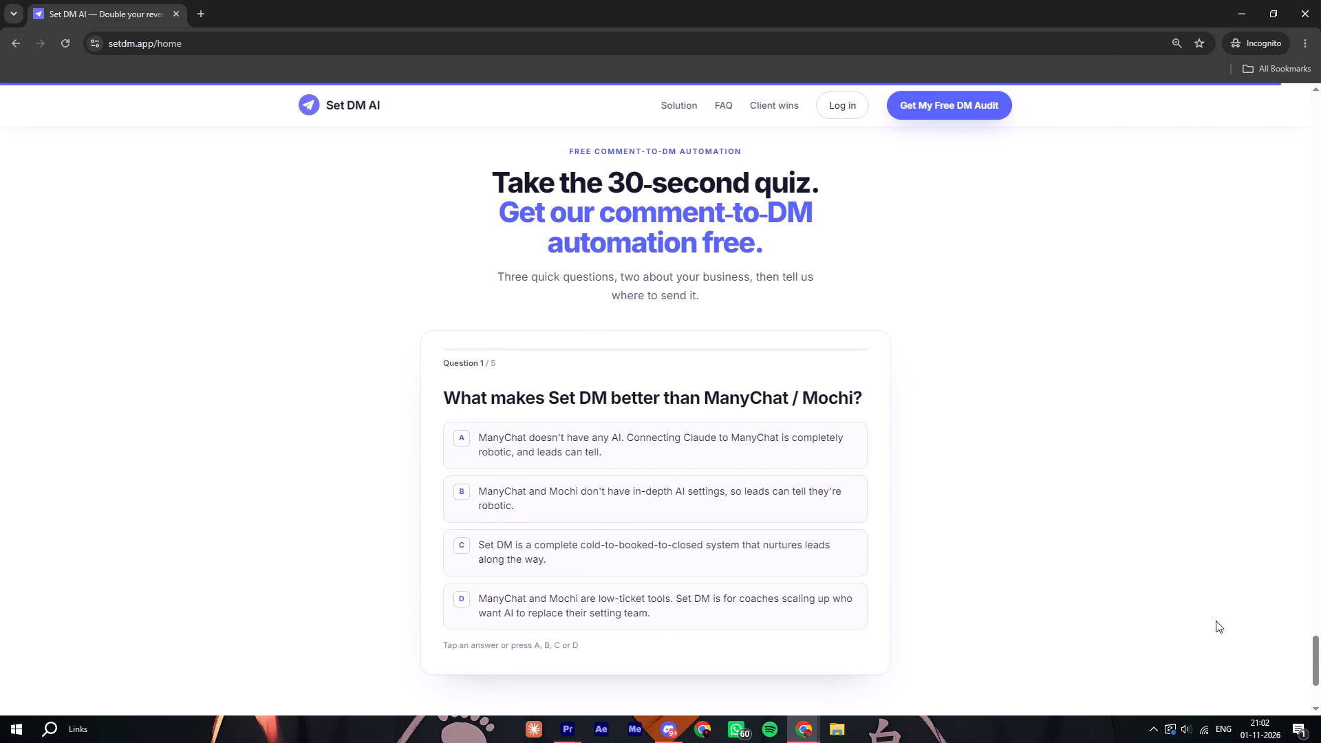
key("shift+super+s")
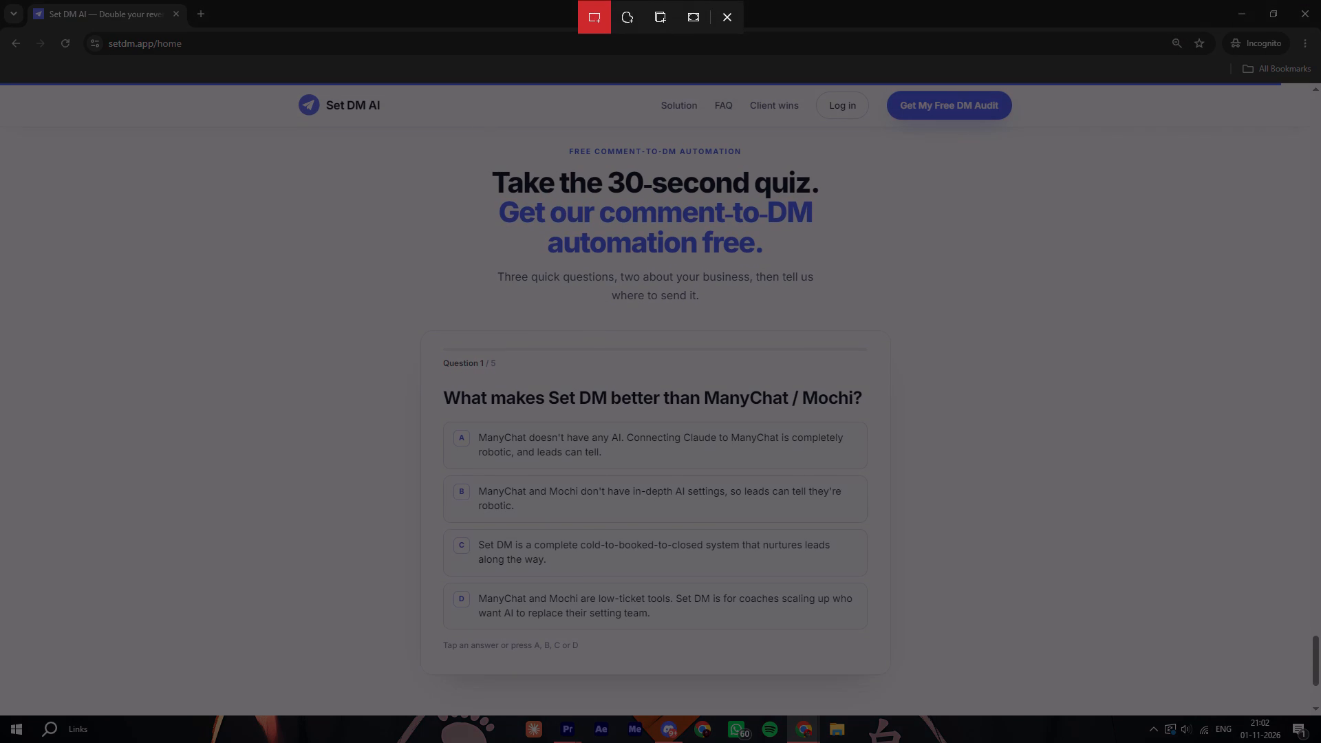
left_click_drag(373, 137, 945, 695)
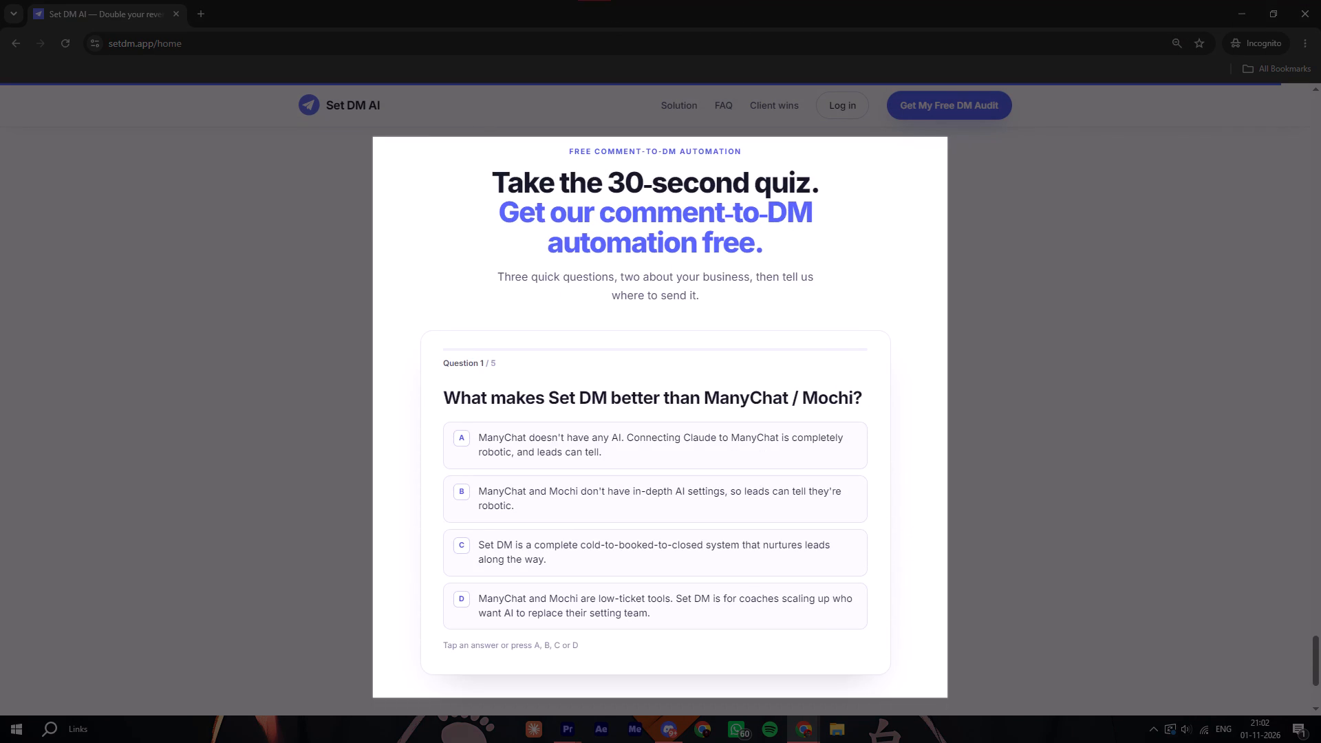
left_click_drag(945, 695, 941, 693)
Save the quiz screenshot as a JPG in Downloads and close Snip & Sketch.
left_click(1179, 550)
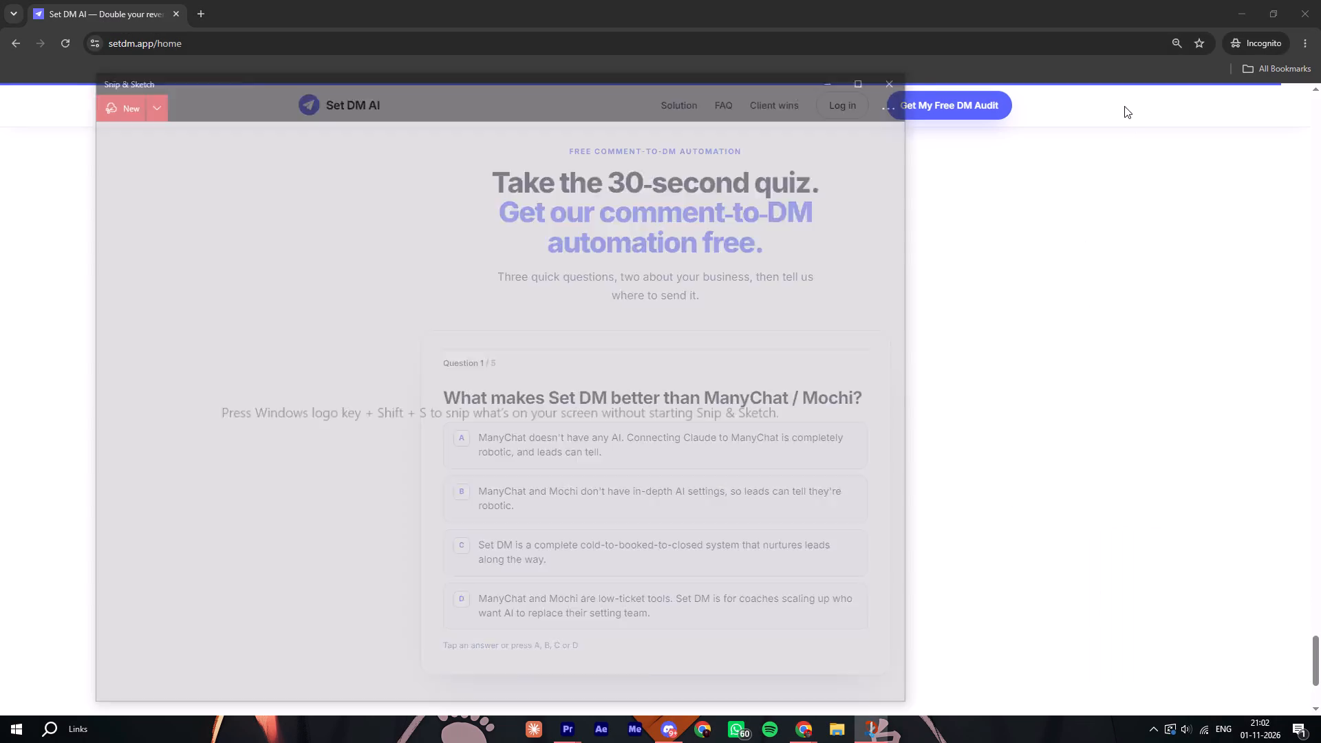
left_click(808, 104)
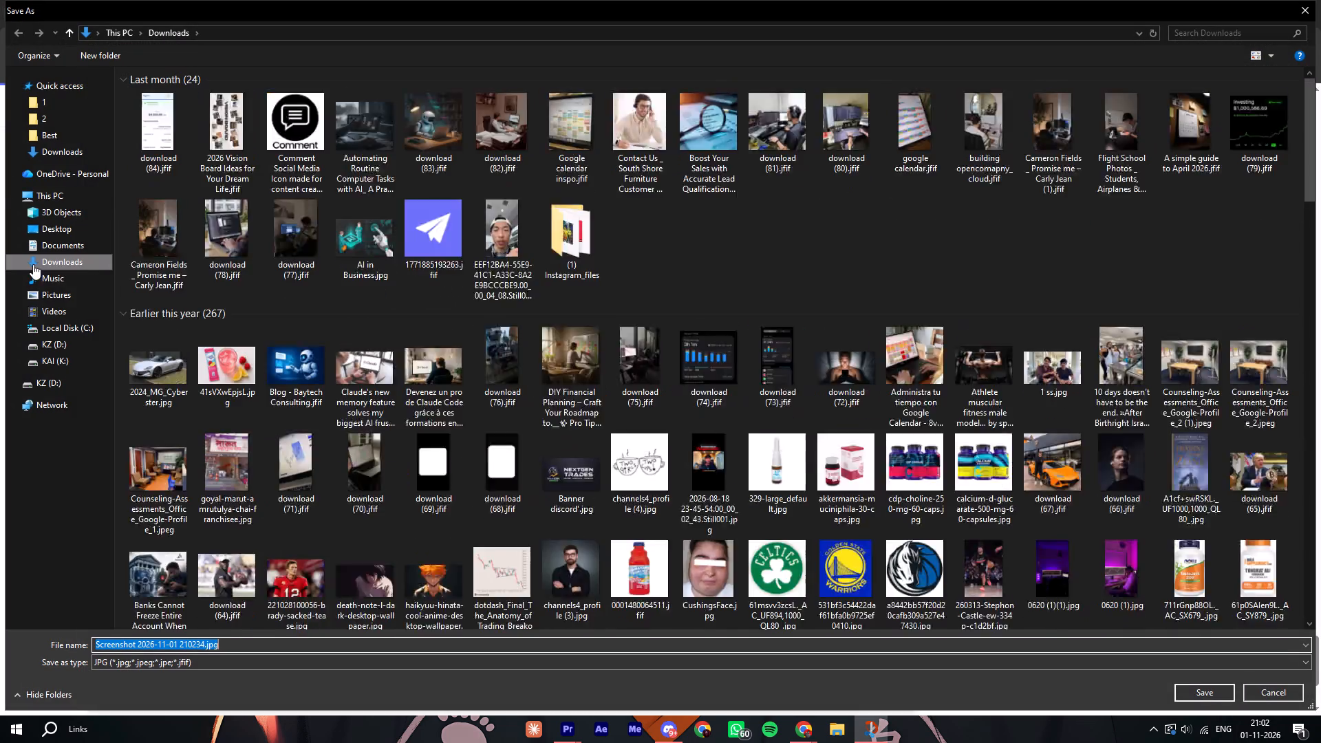
left_click(41, 262)
left_click(1181, 694)
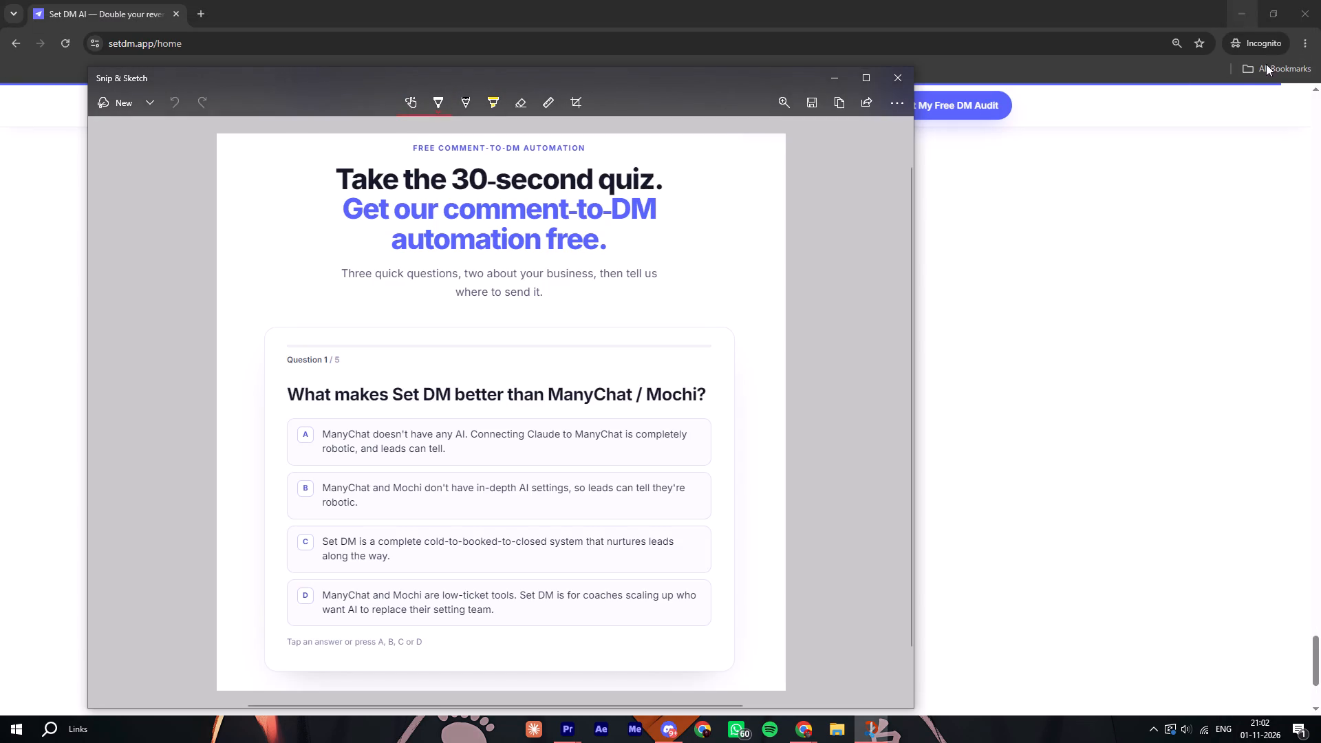
left_click(897, 81)
Switch back to Premiere and delete the Nested Sequence 24 clip on V2 along with the sound effect beneath it on A3.
left_click(576, 725)
left_click(537, 674)
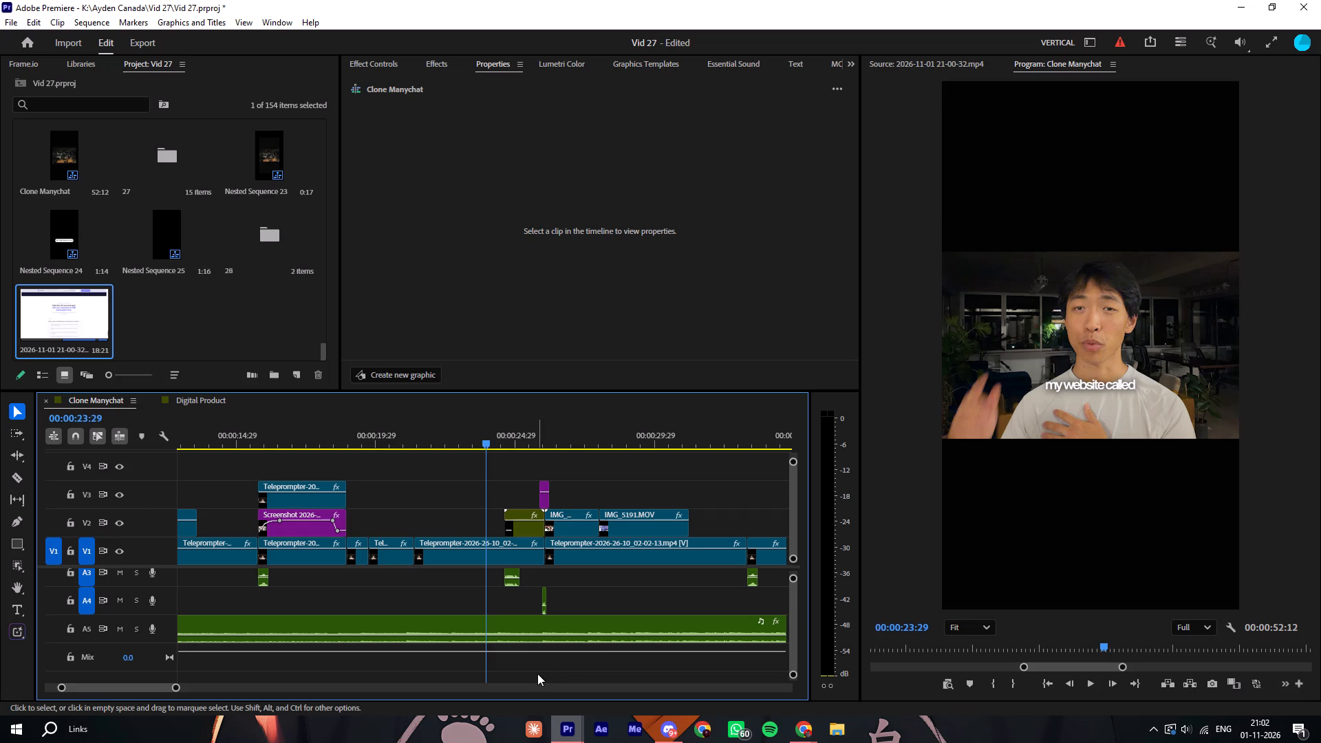
left_click(524, 510)
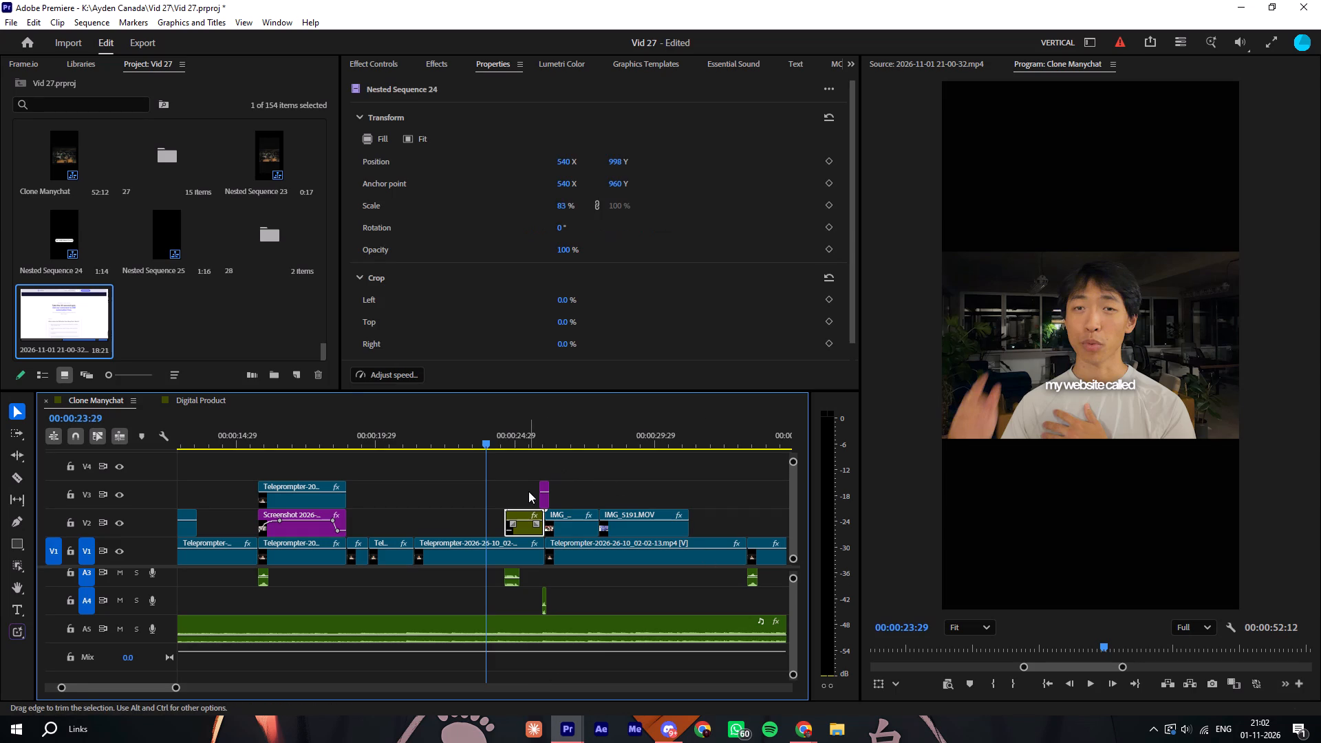
key("Delete")
left_click(508, 581)
key("Delete")
Duplicate the "my website called" caption on V8 into the gap from 00:00:24:18 and change the copy's text to 'Get the.
key("space")
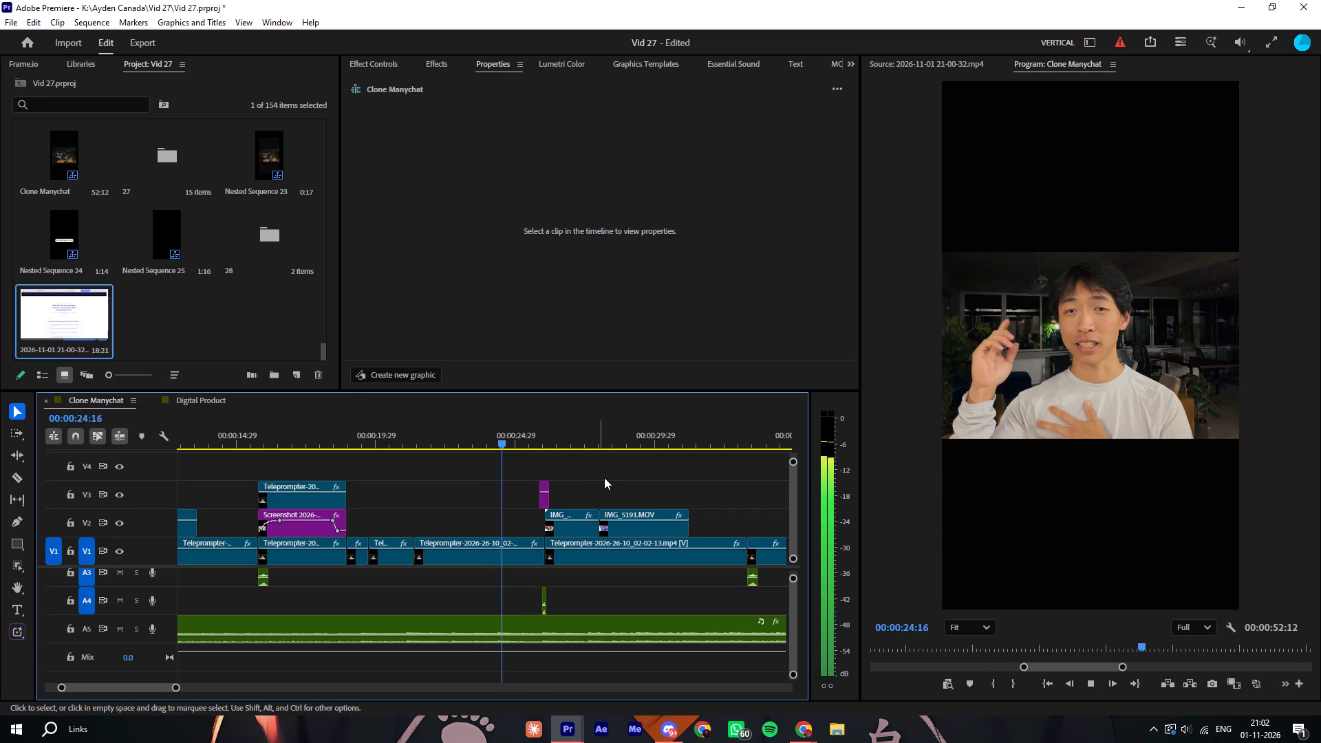
key("space")
scroll(612, 477, "up", 15, "ctrl")
key("equal")
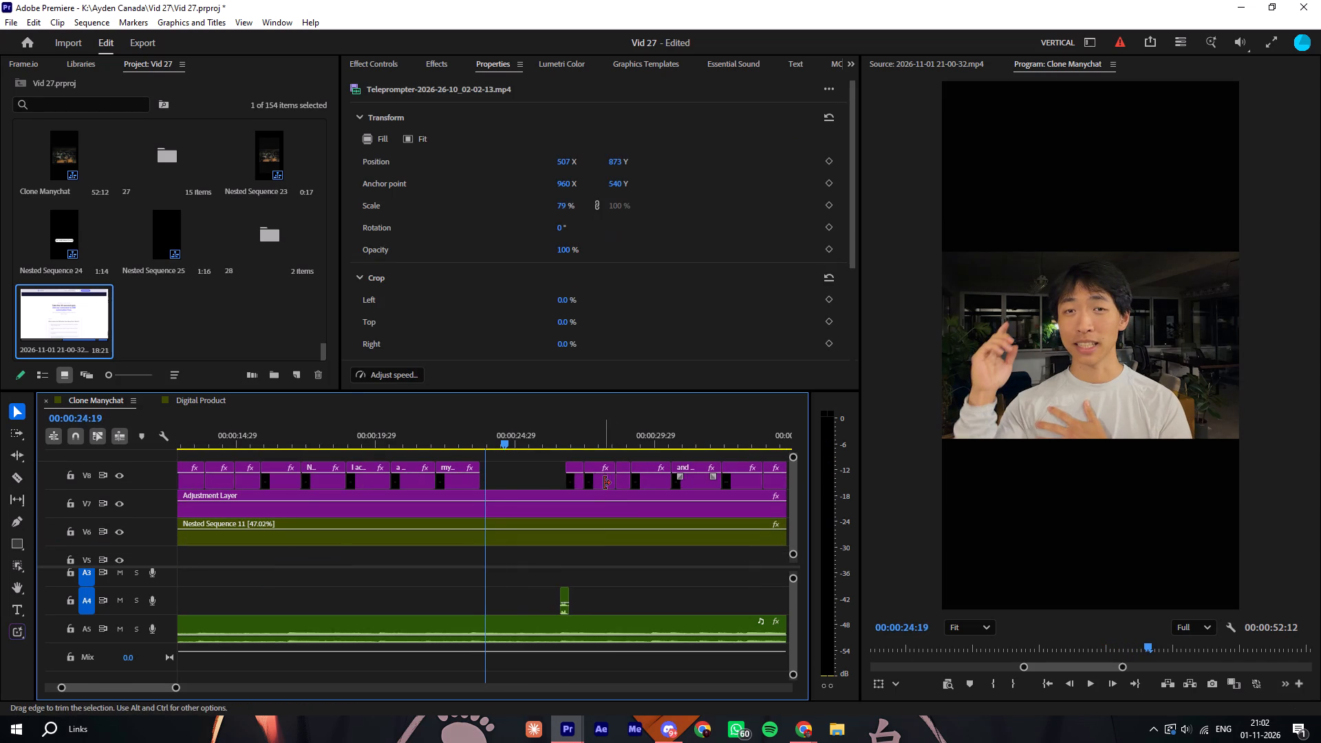
key("space")
left_click(484, 429)
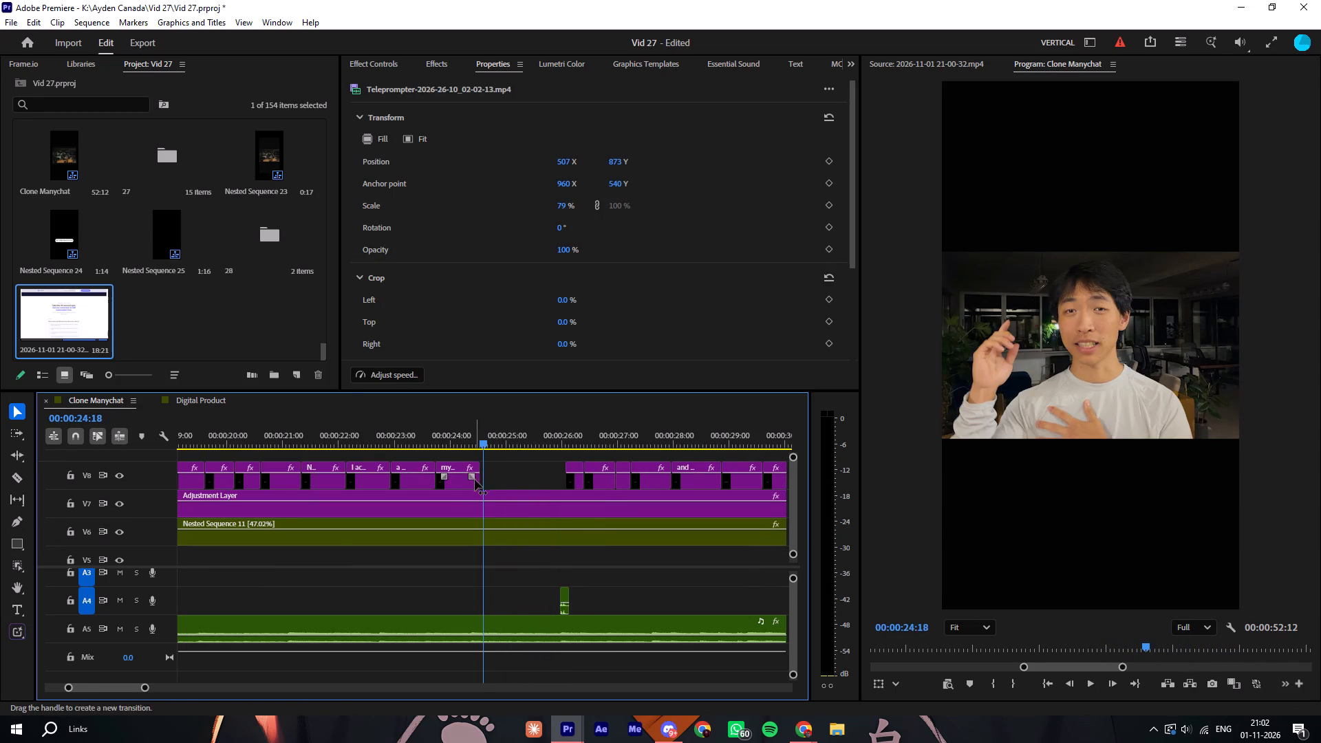
left_click_drag(458, 484, 507, 482, "alt")
left_click(503, 482)
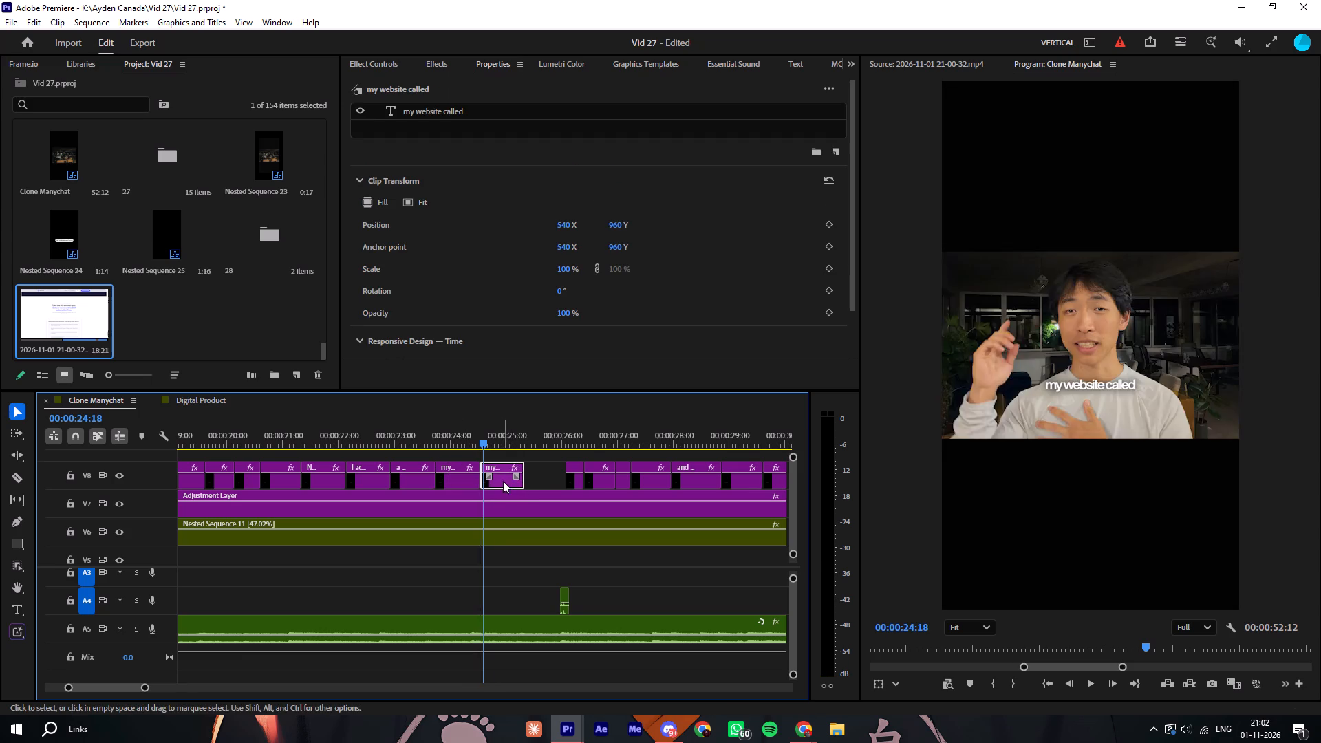
key("space")
key("space")
double_click(460, 108)
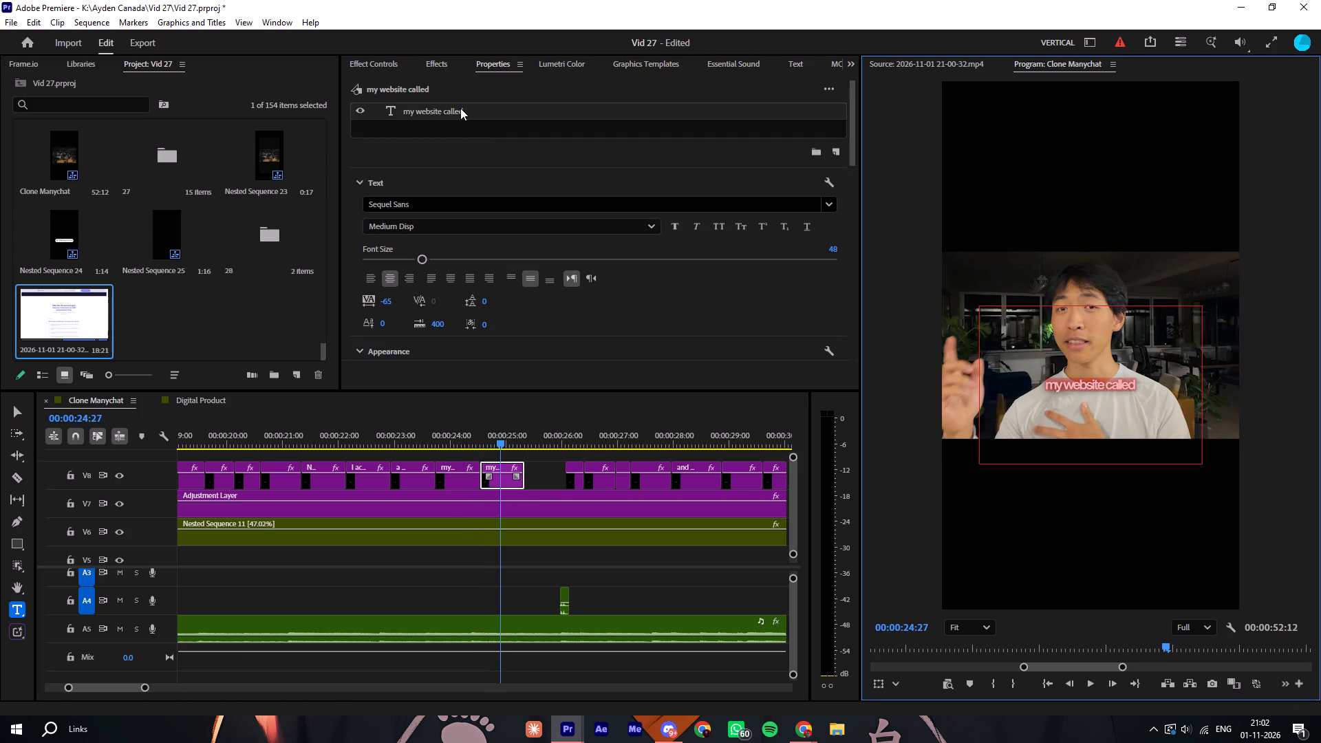
type("'Get the")
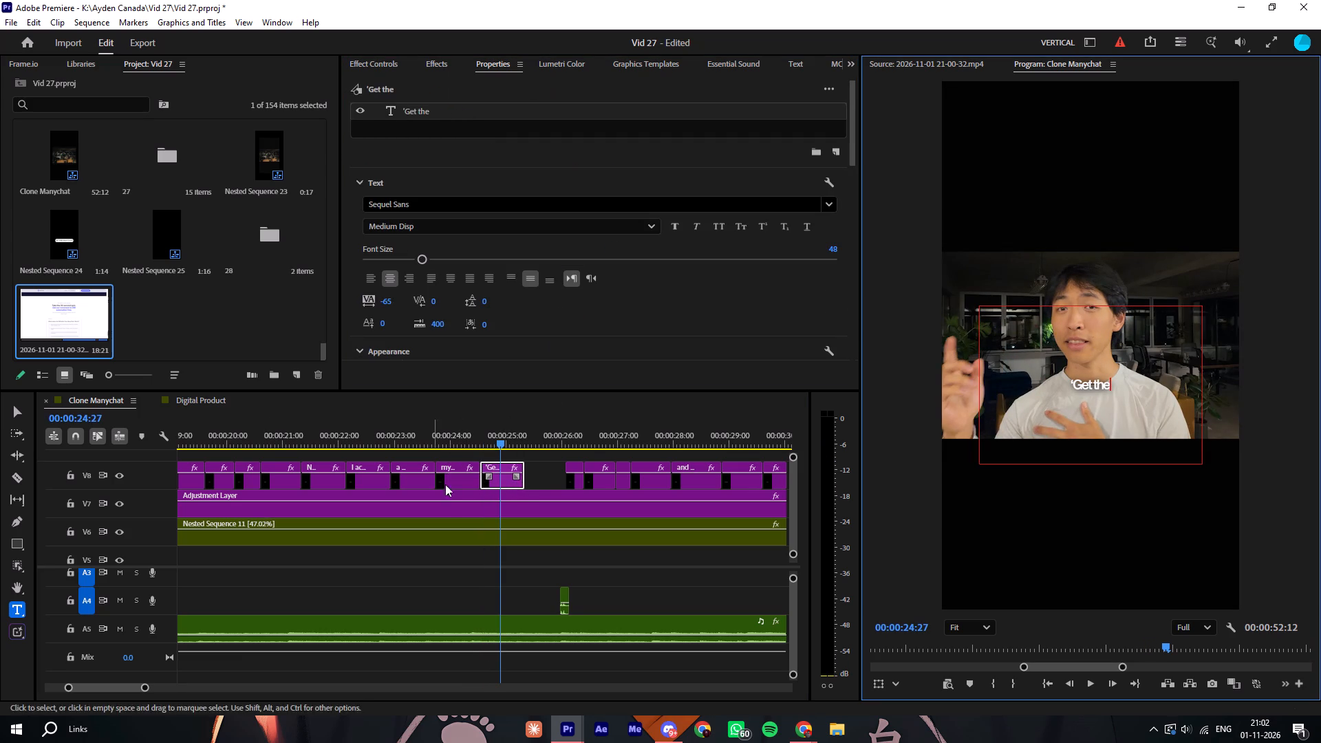
Play the new 'Get the caption against the speech and trim its end to about 00:00:25:06.
left_click(482, 440)
key("space")
key("space")
left_click_drag(527, 472, 515, 470)
Duplicate the 'Get the caption right after itself, extend it to the following caption, and change its text to free Manychat".
left_click_drag(500, 482, 540, 483, "alt")
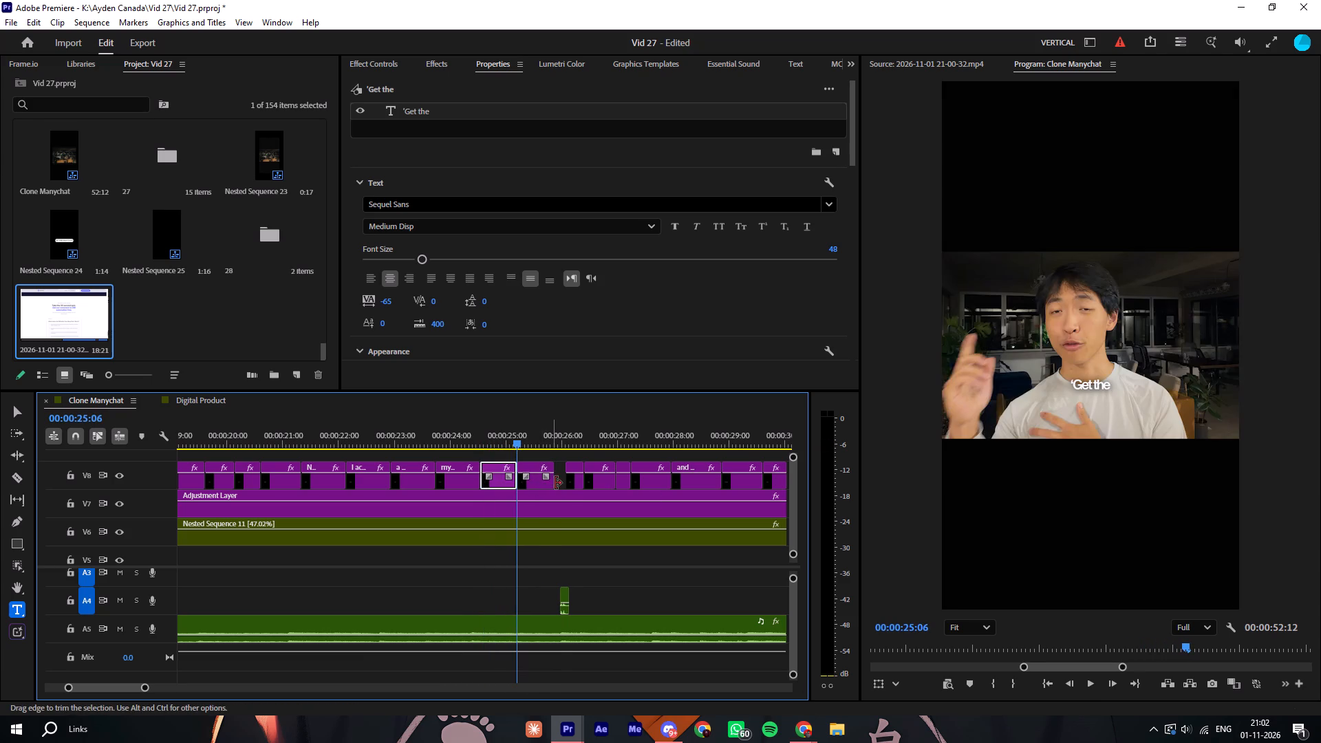
left_click_drag(556, 483, 568, 484)
left_click(551, 483)
key("space")
key("space")
double_click(461, 110)
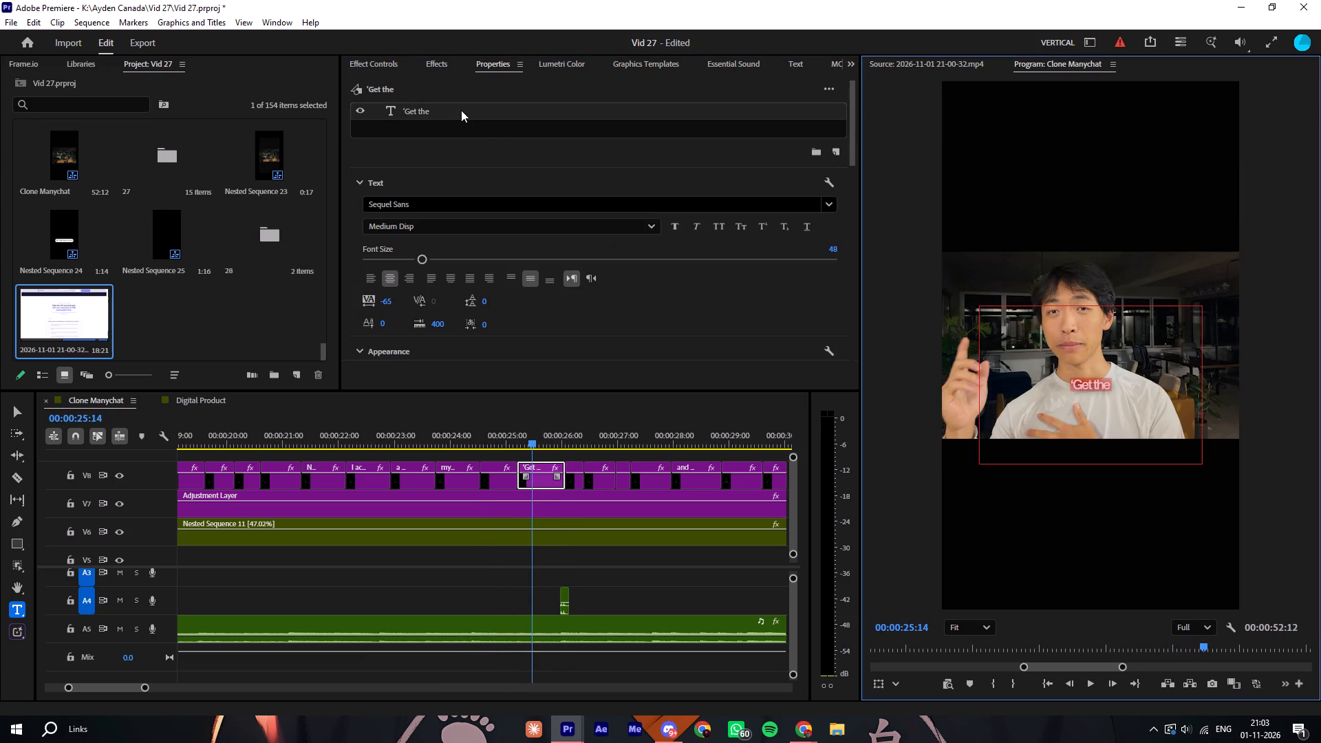
type("free")
key("BackSpace")
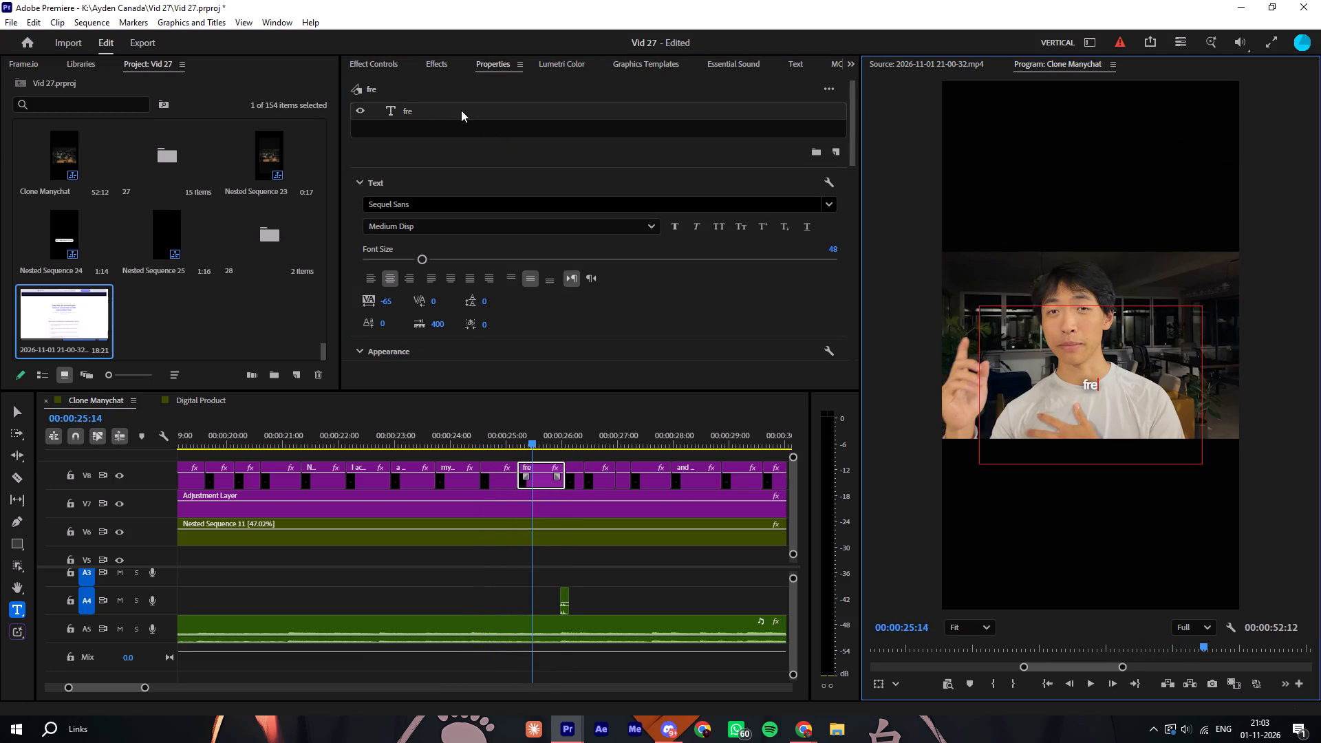
type("e Manychat\"")
Replay the section from about 24 to 26 seconds to check the timing of the two new captions.
left_click(464, 434)
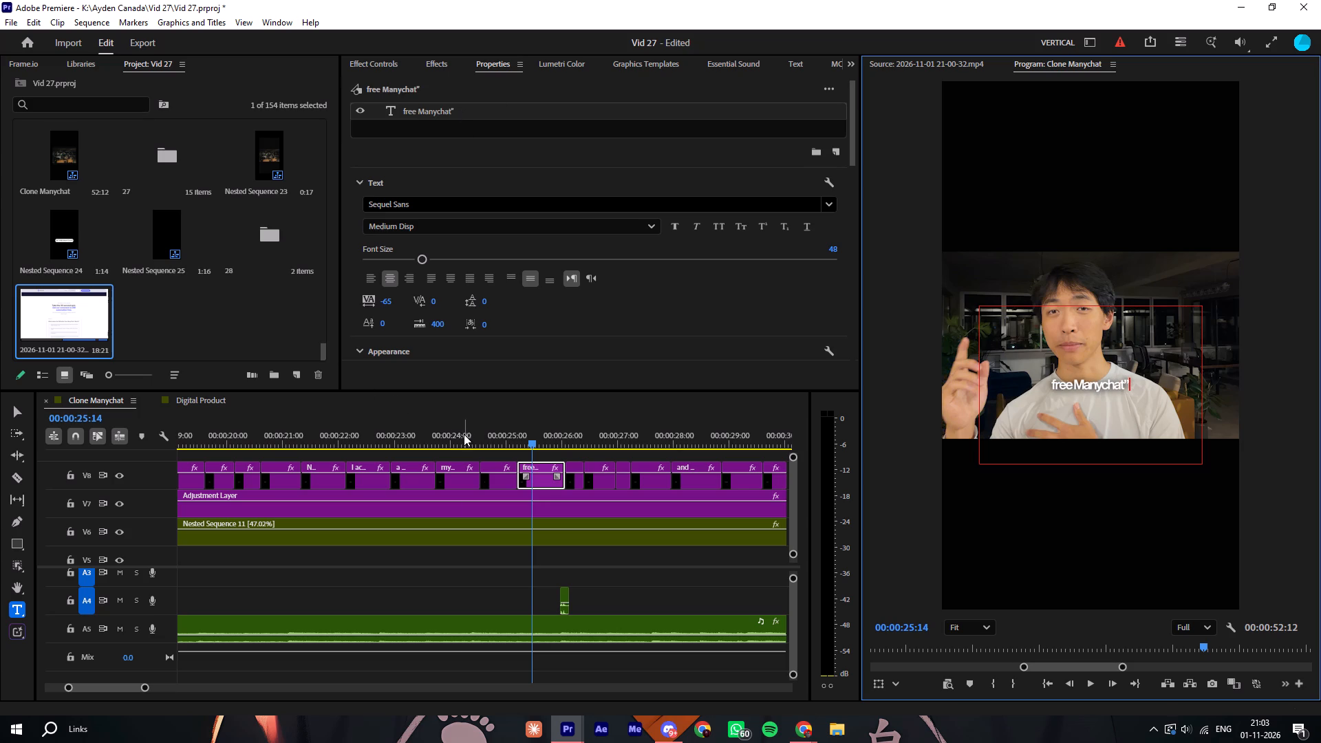
key("space")
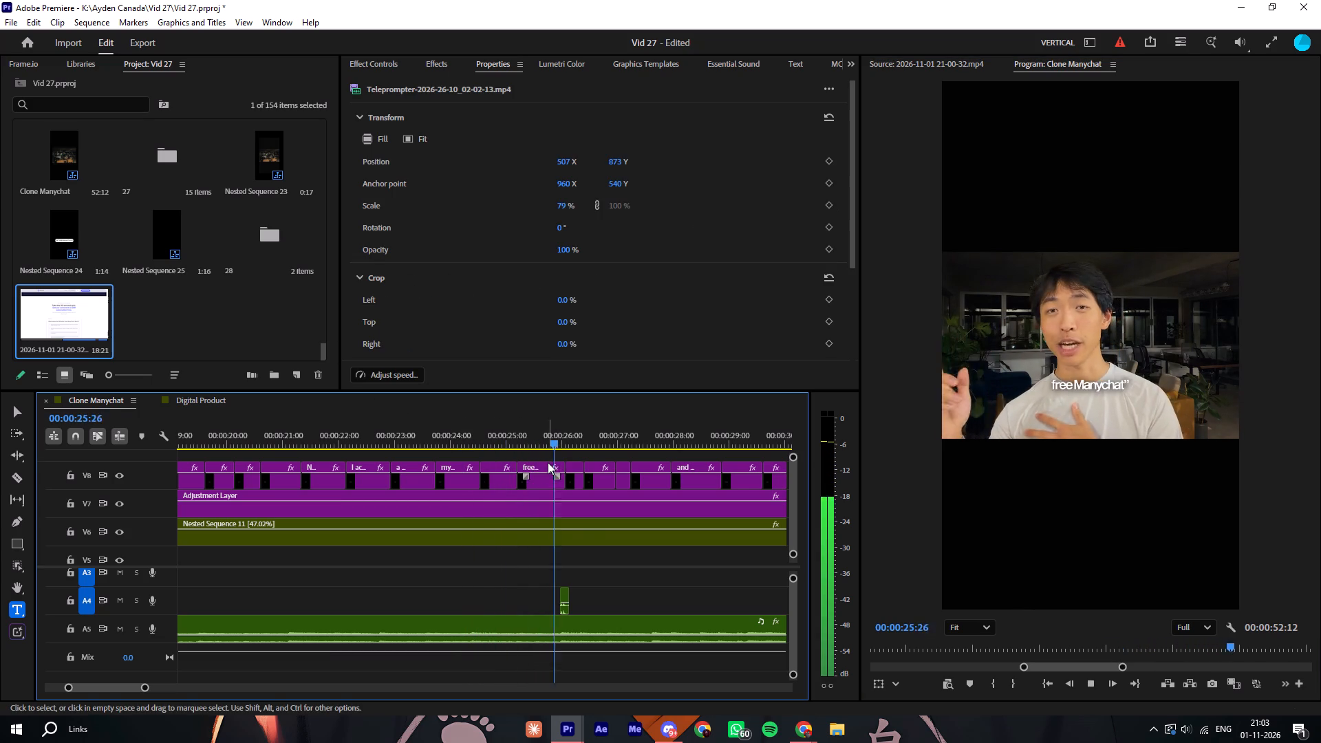
left_click(558, 433)
key("space")
key("space")
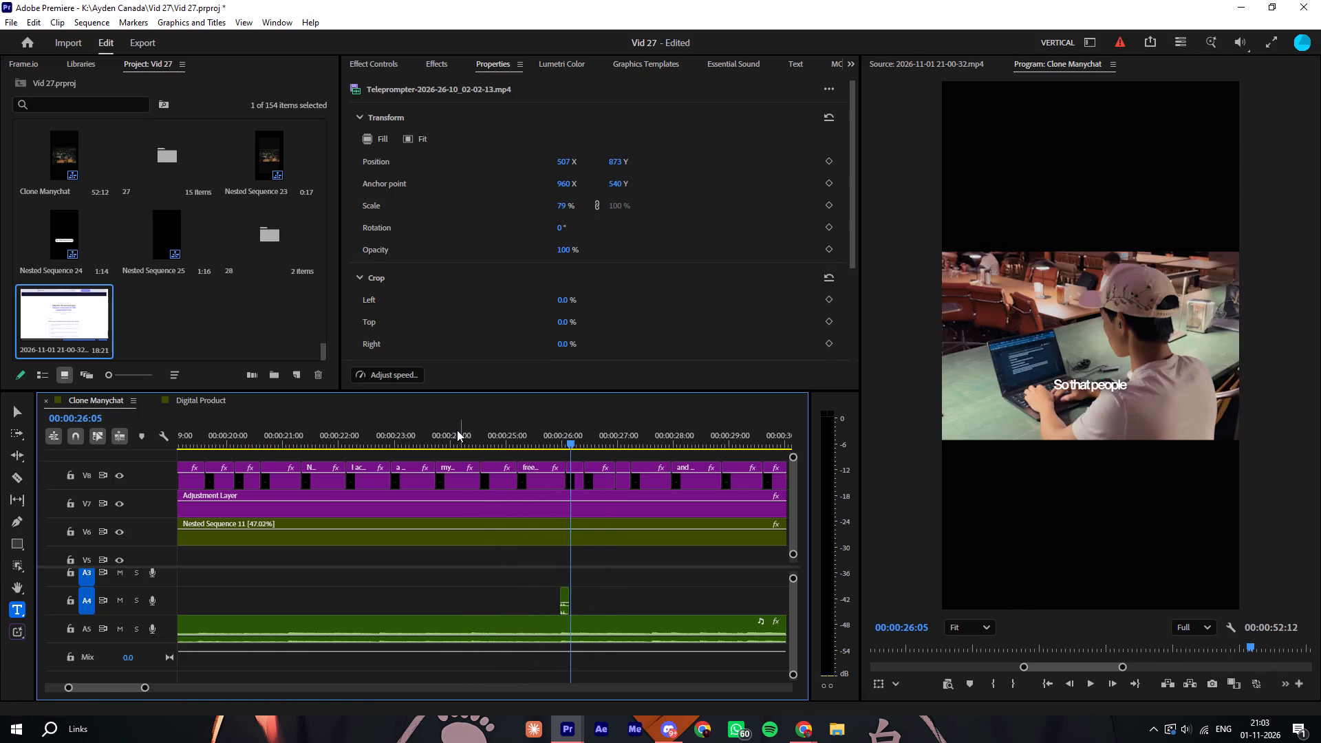
left_click(457, 430)
key("space")
key("space")
Shift the cut between the "my website called" and 'Get the captions to 00:00:24:19 and replay it.
left_click_drag(479, 442, 478, 441)
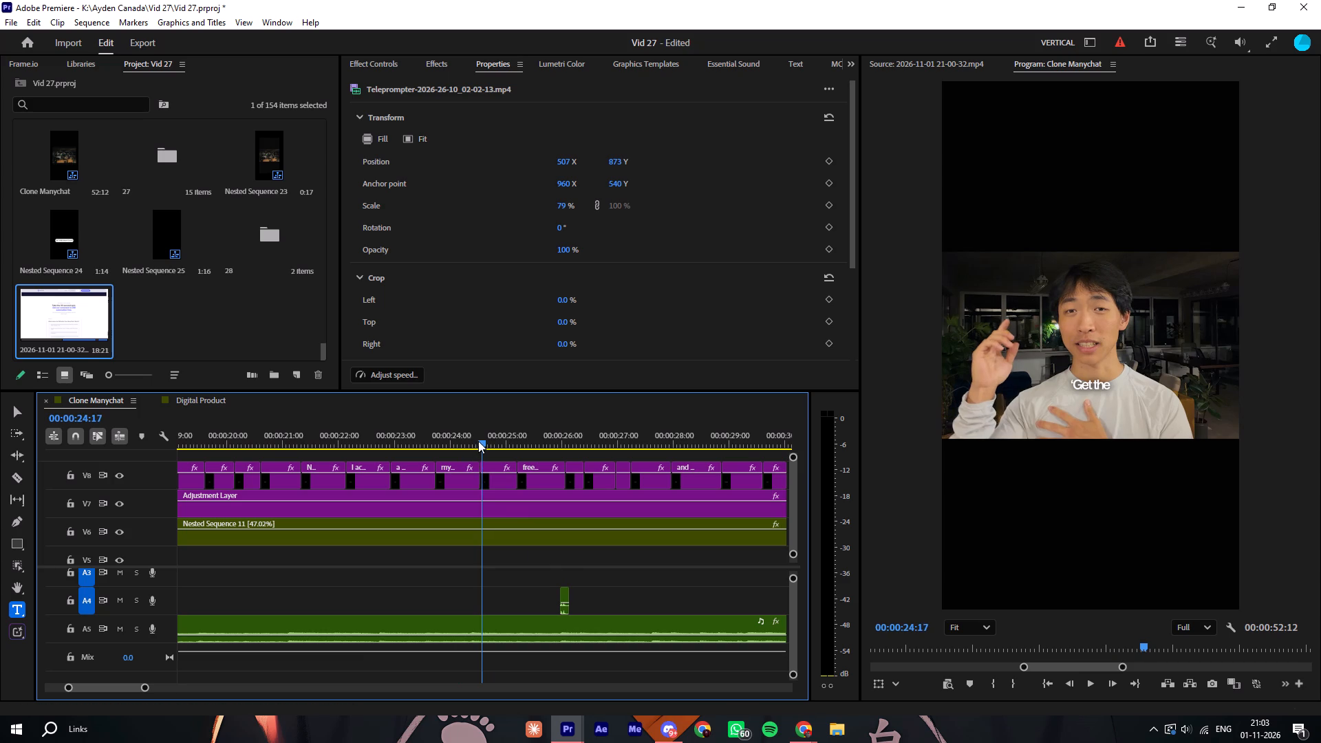
left_click_drag(478, 441, 470, 445)
key("space")
key("space")
left_click_drag(486, 438, 488, 444)
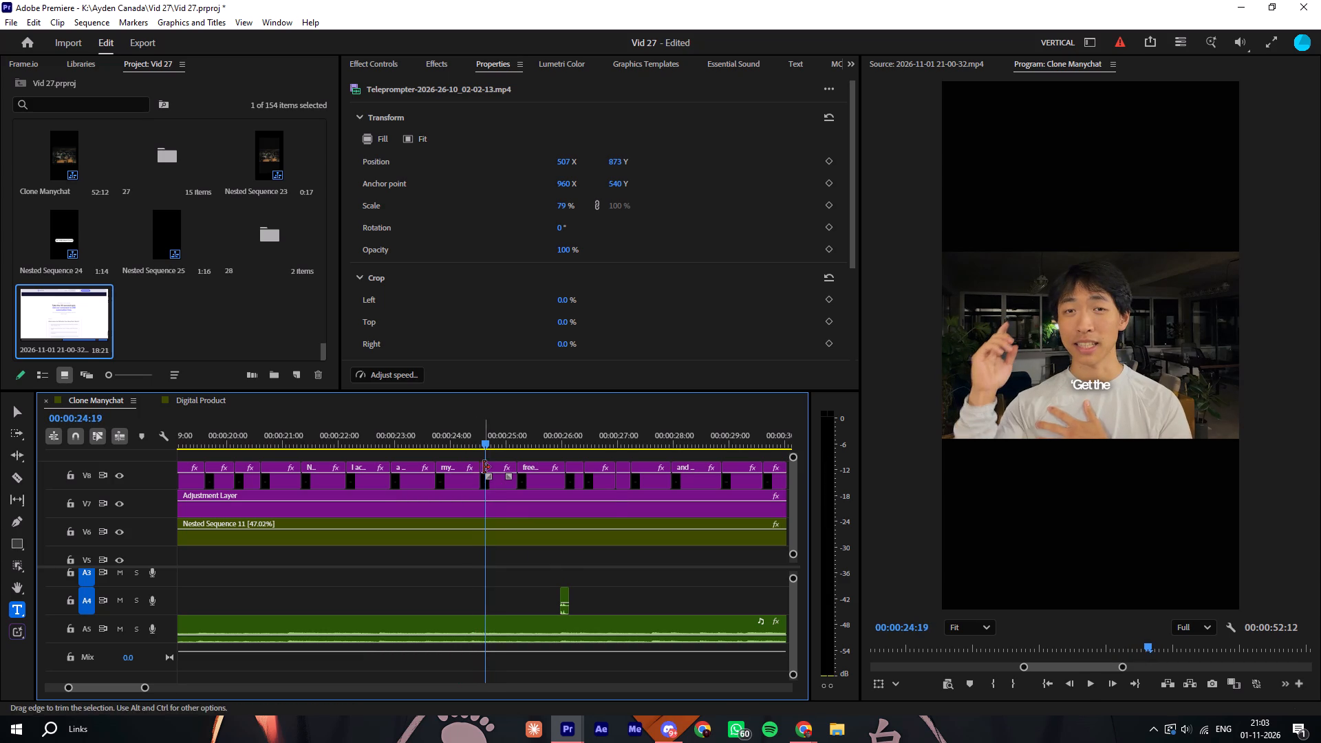
left_click(484, 467)
left_click_drag(478, 466, 484, 468)
left_click(464, 437)
key("space")
key("space")
Import Screenshot 2026-11-01 210234.jpg from Downloads into the project.
double_click(164, 311)
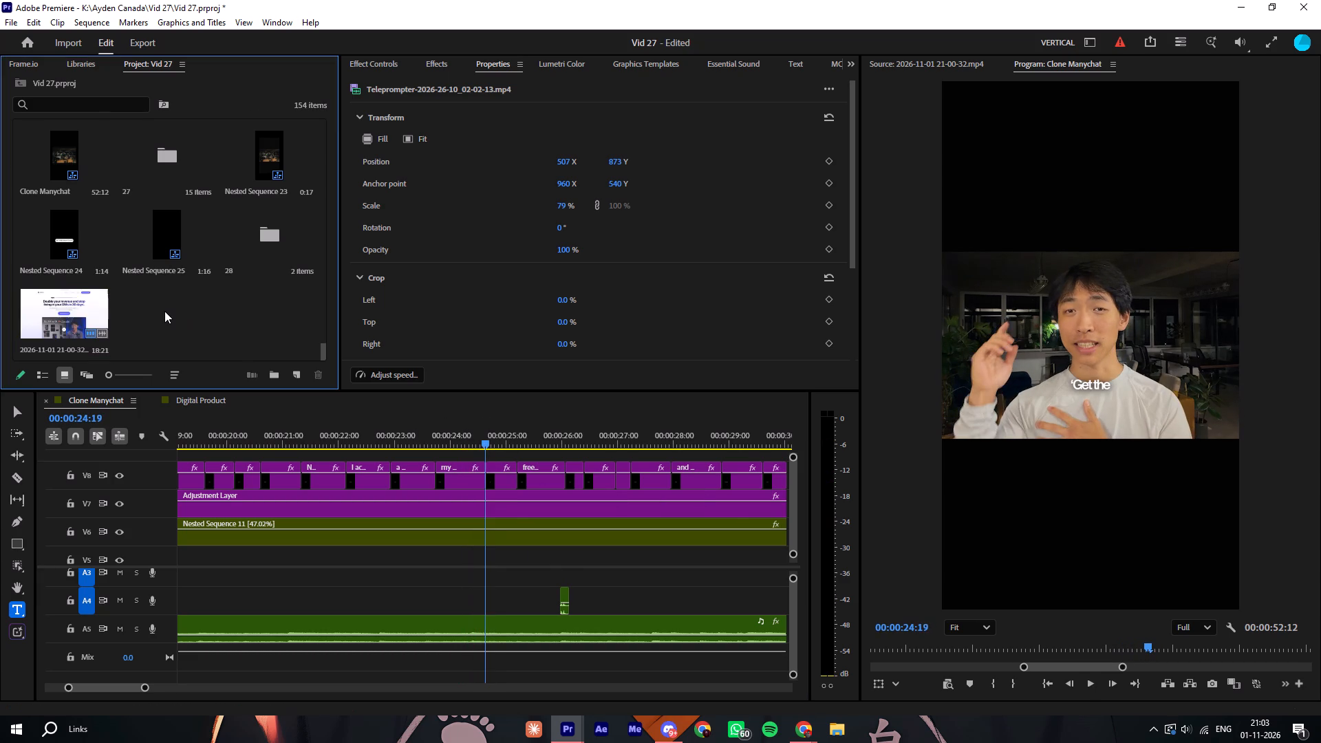
left_click(72, 325)
left_click(211, 175)
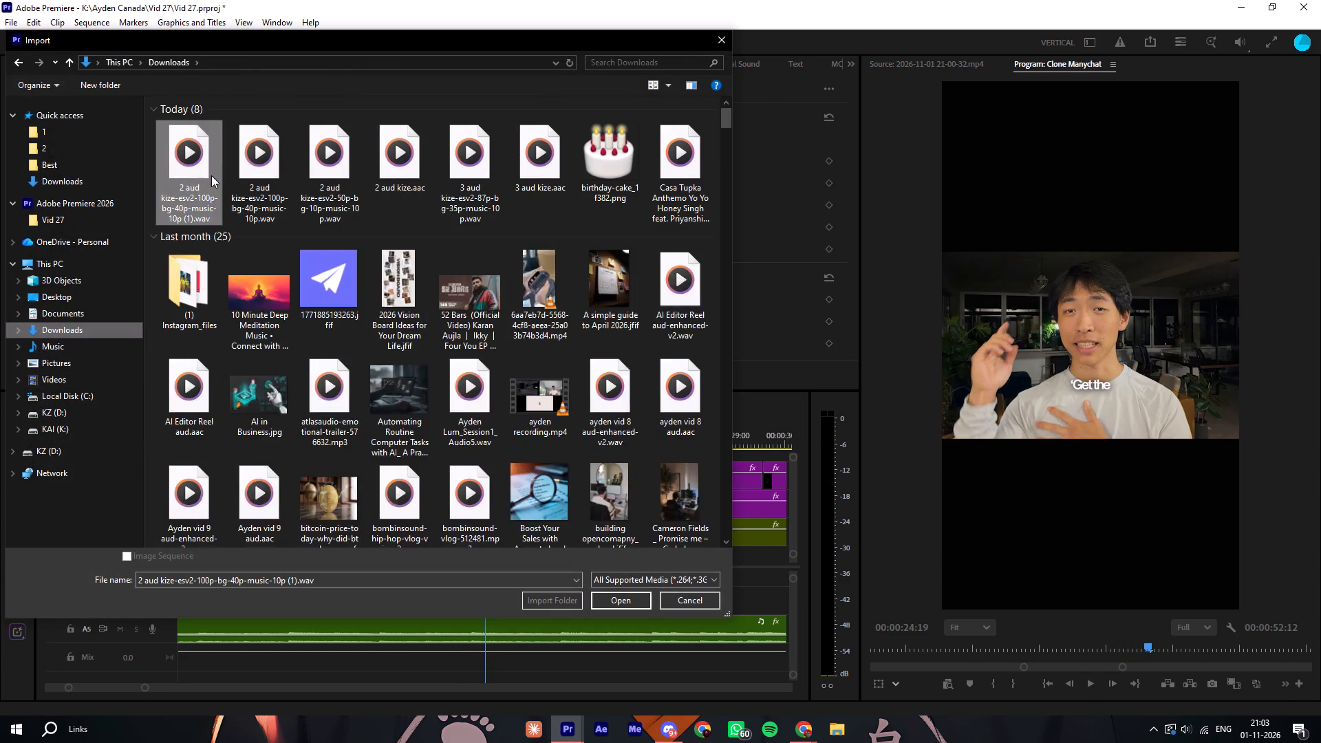
left_click(204, 167)
left_click(606, 602)
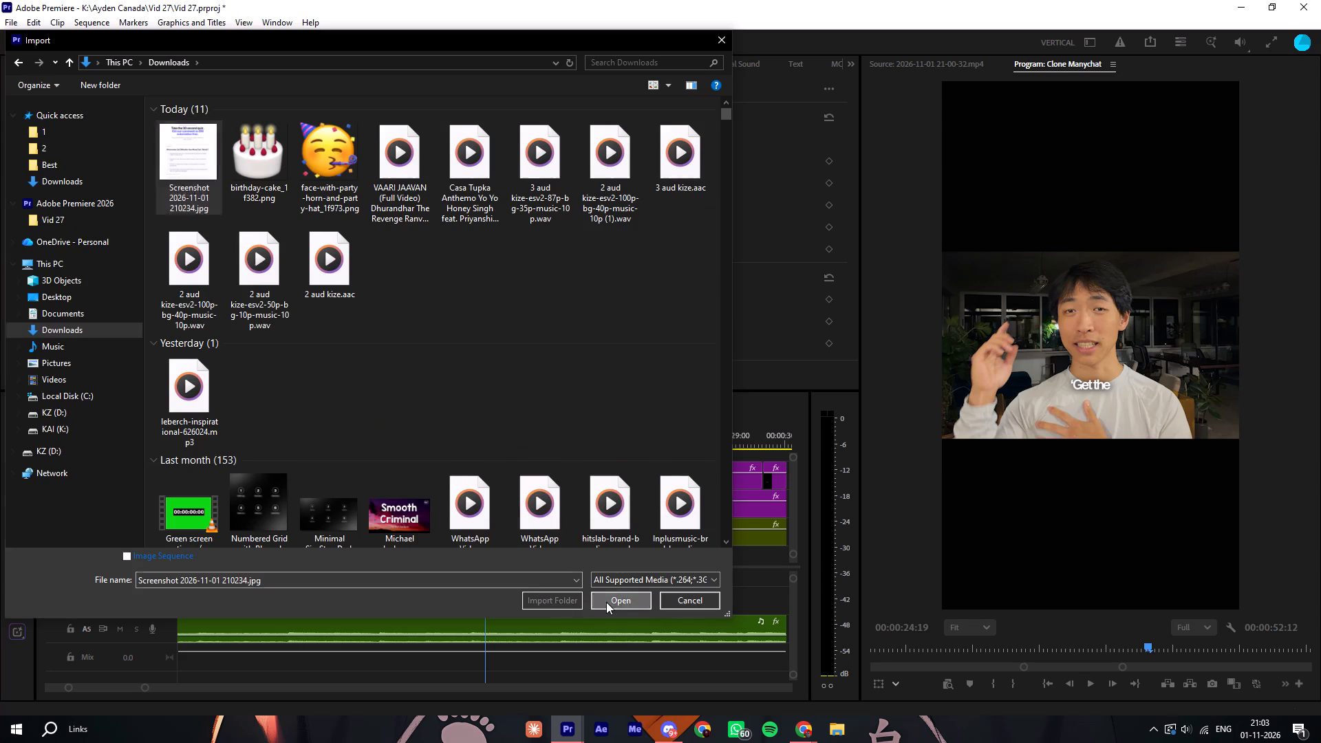
Place the quiz screenshot on V4 at 00:00:24:19, trim its end to the start of IMG_5128.MOV, and play it back.
scroll(516, 510, "up", 4, "ctrl")
scroll(516, 510, "down", 7, "ctrl")
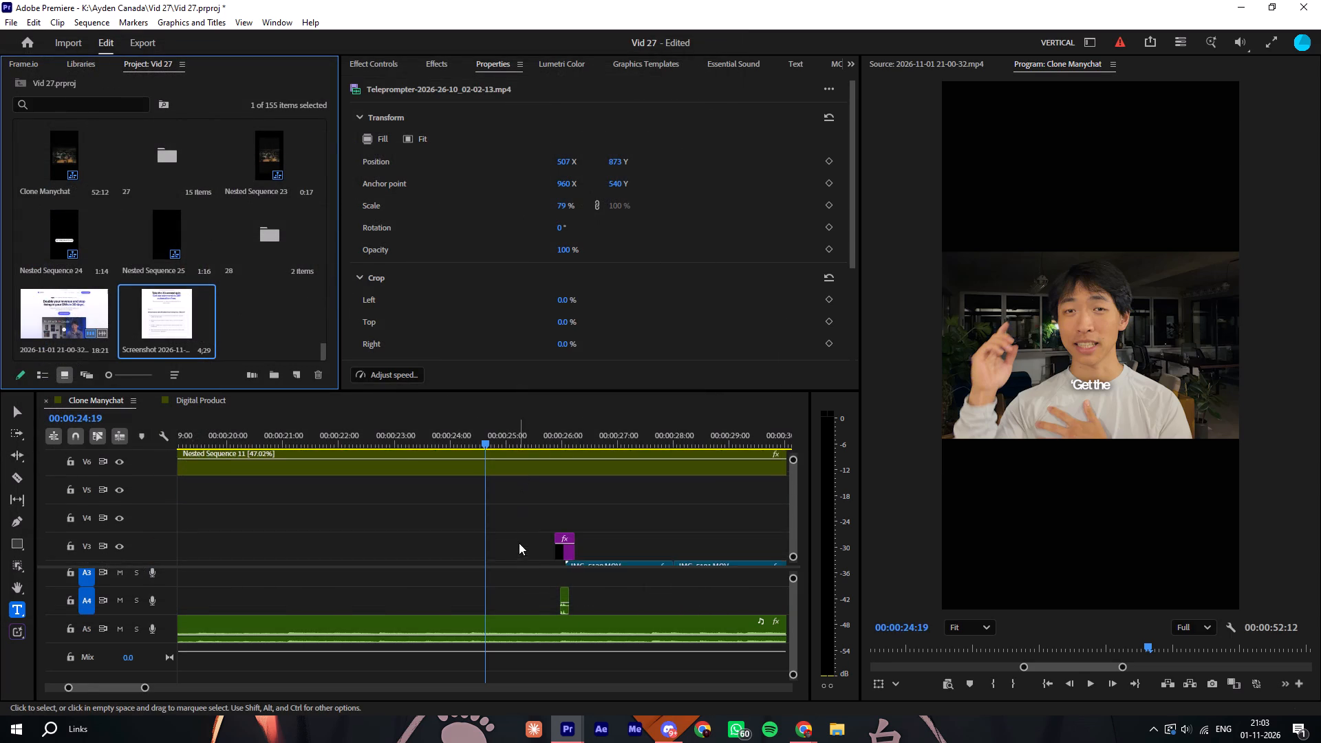
scroll(519, 543, "down", 2, "ctrl")
scroll(526, 532, "up", 3, "ctrl")
left_click_drag(175, 297, 485, 506)
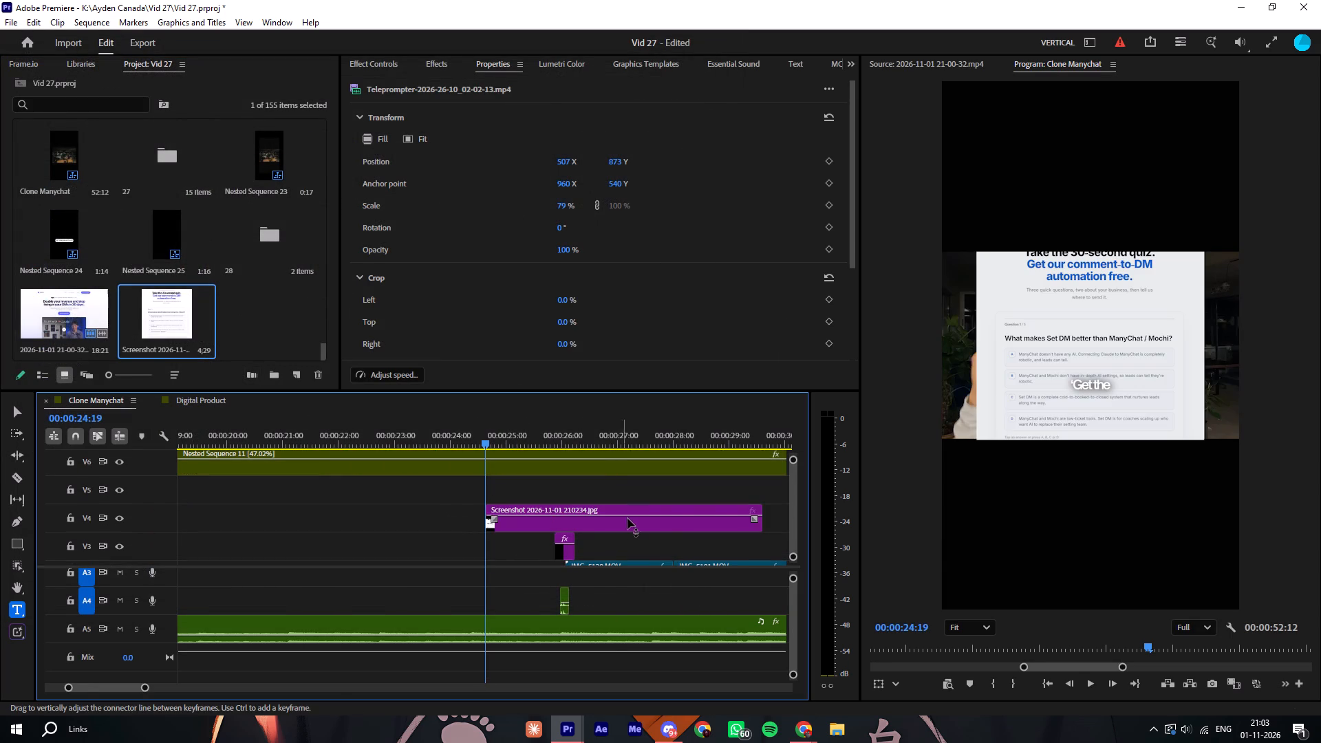
left_click_drag(769, 512, 567, 505)
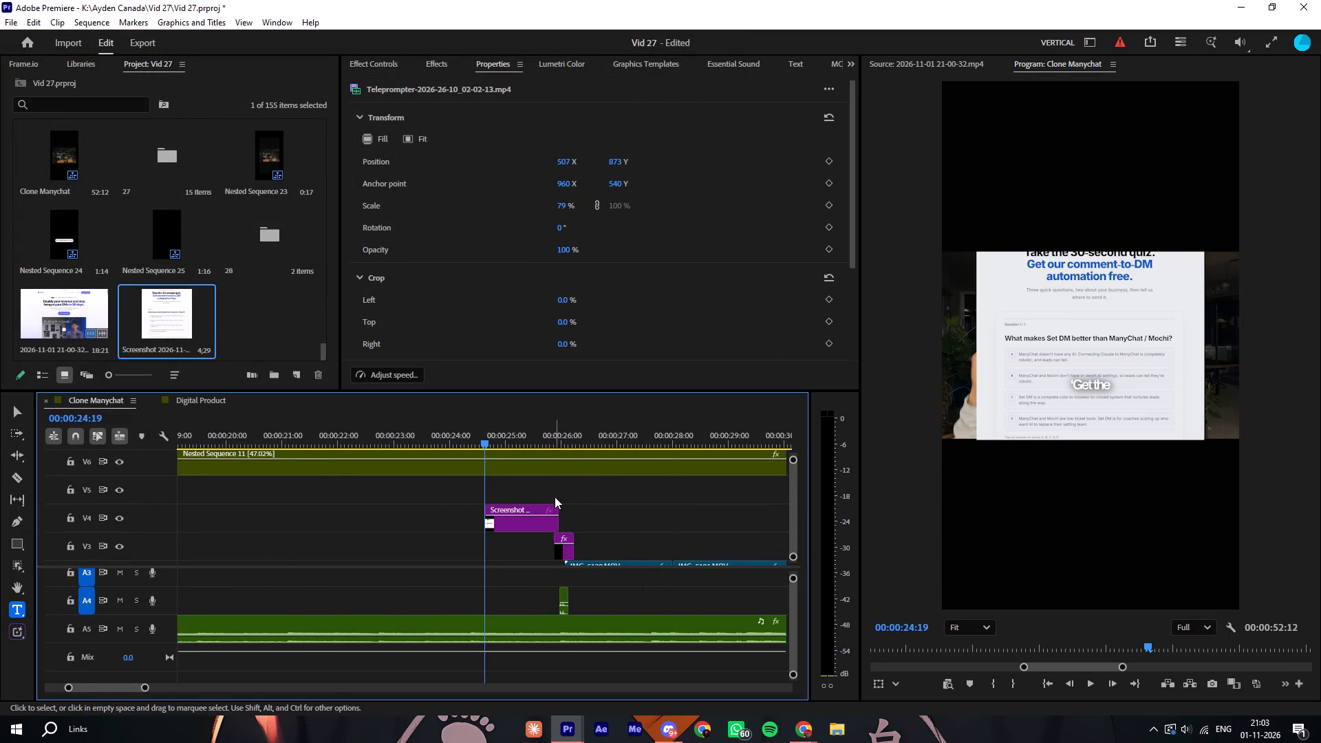
left_click(563, 510)
key("space")
left_click(611, 513)
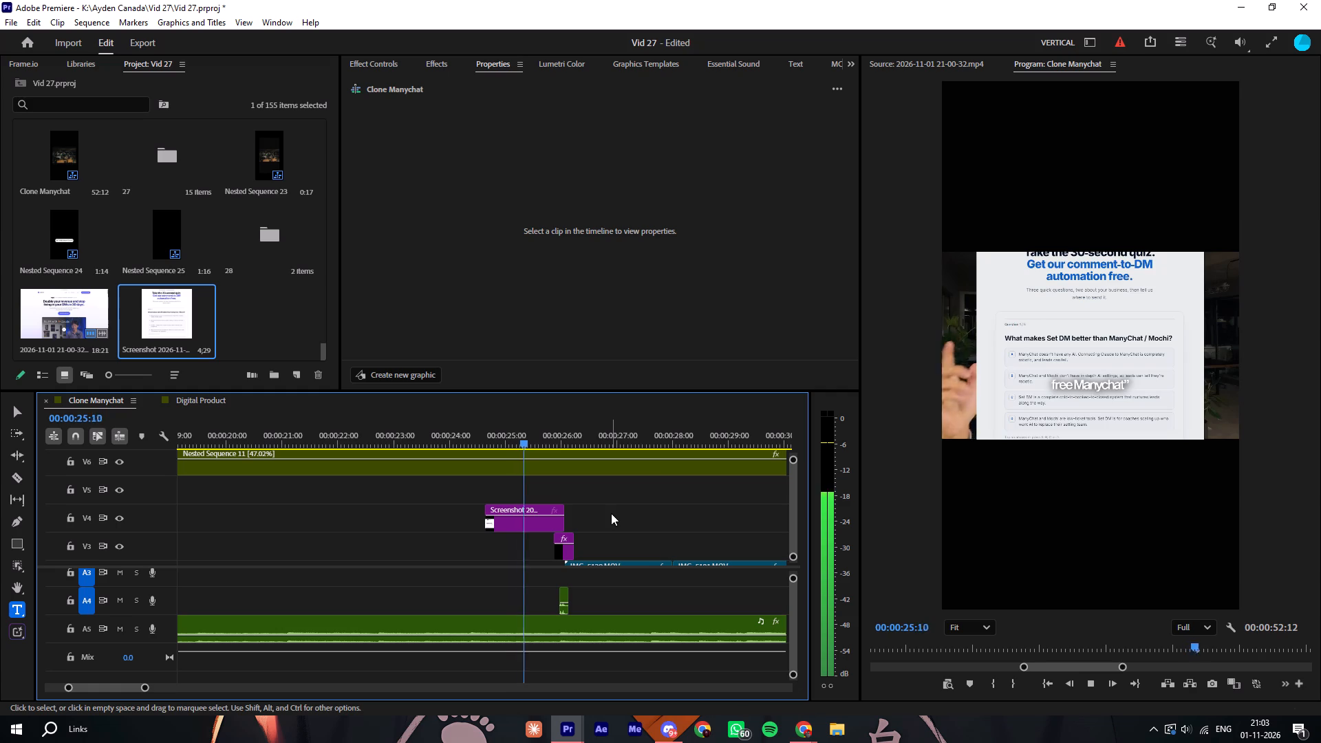
left_click(521, 418)
Scale the quiz screenshot to 45% and position it at 833 X, 931 Y beside the speaker's face.
left_click(521, 525)
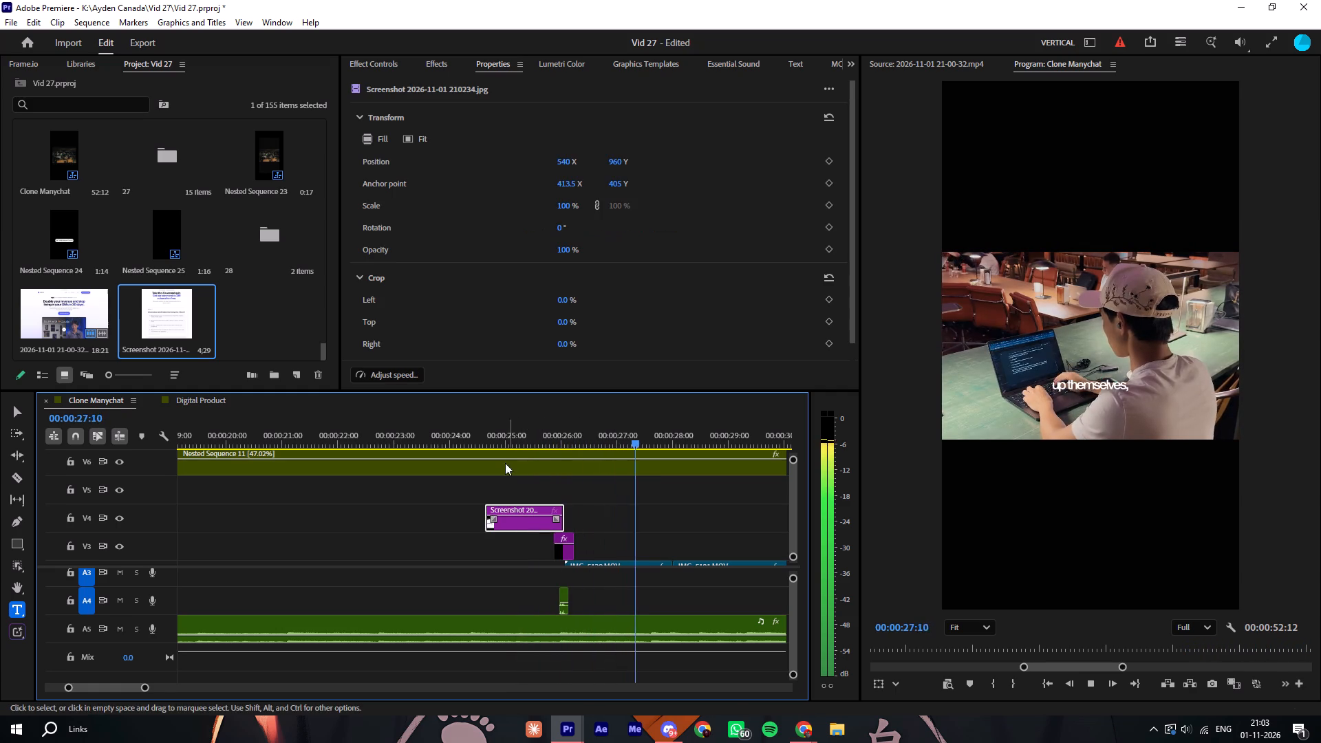
left_click(508, 441)
left_click_drag(569, 211, 546, 211)
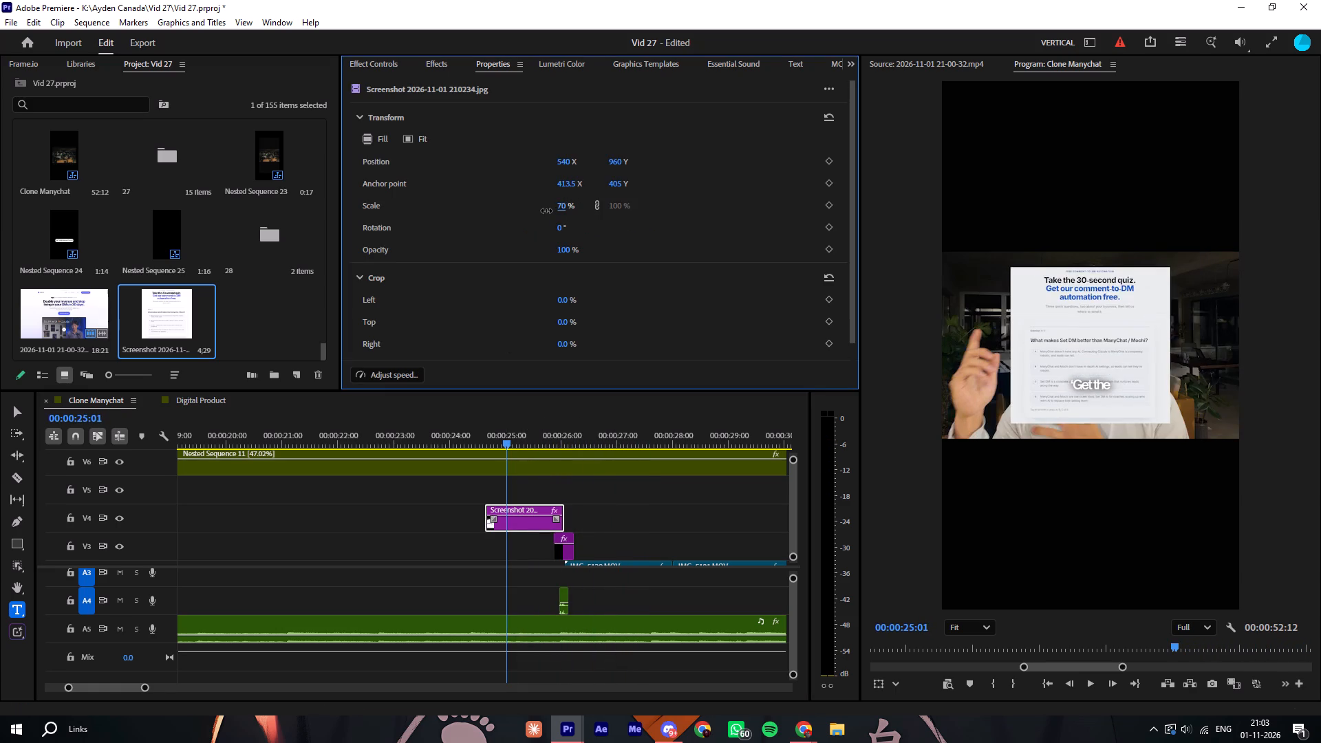
left_click_drag(546, 211, 545, 213)
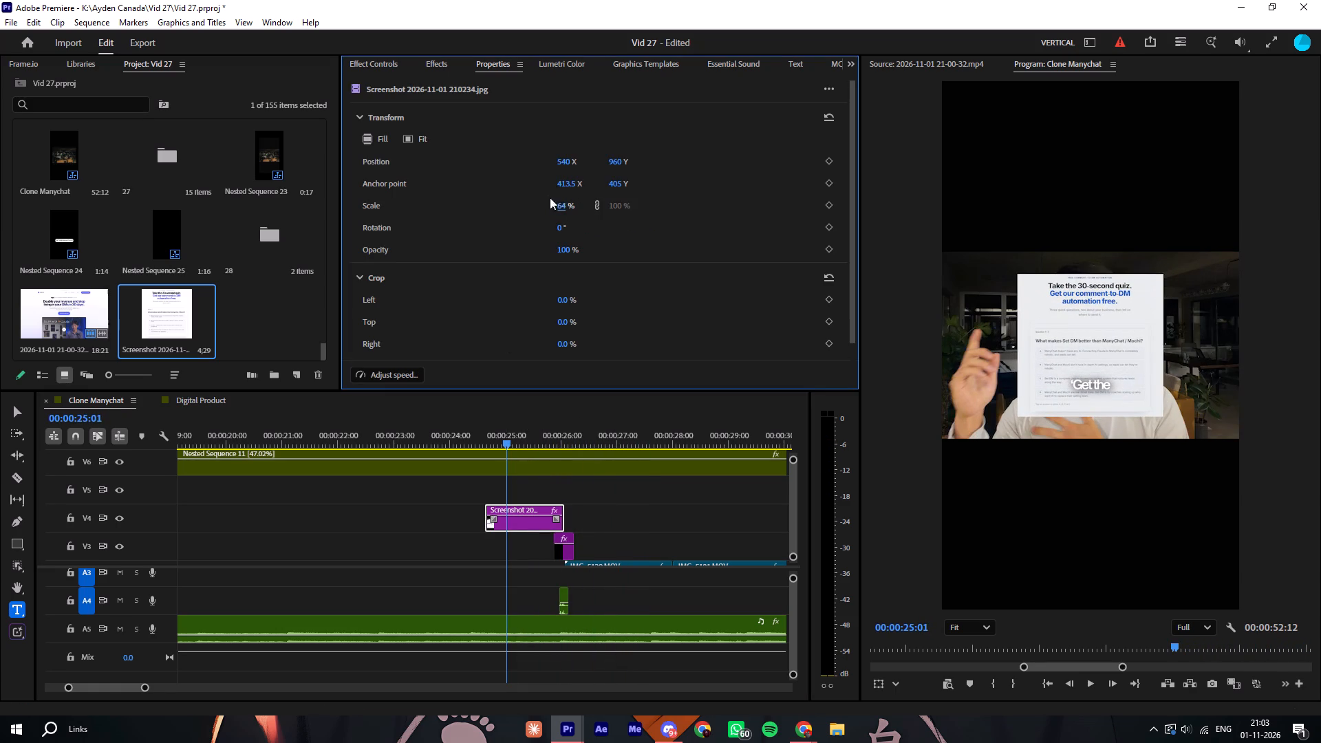
left_click_drag(562, 164, 480, 208)
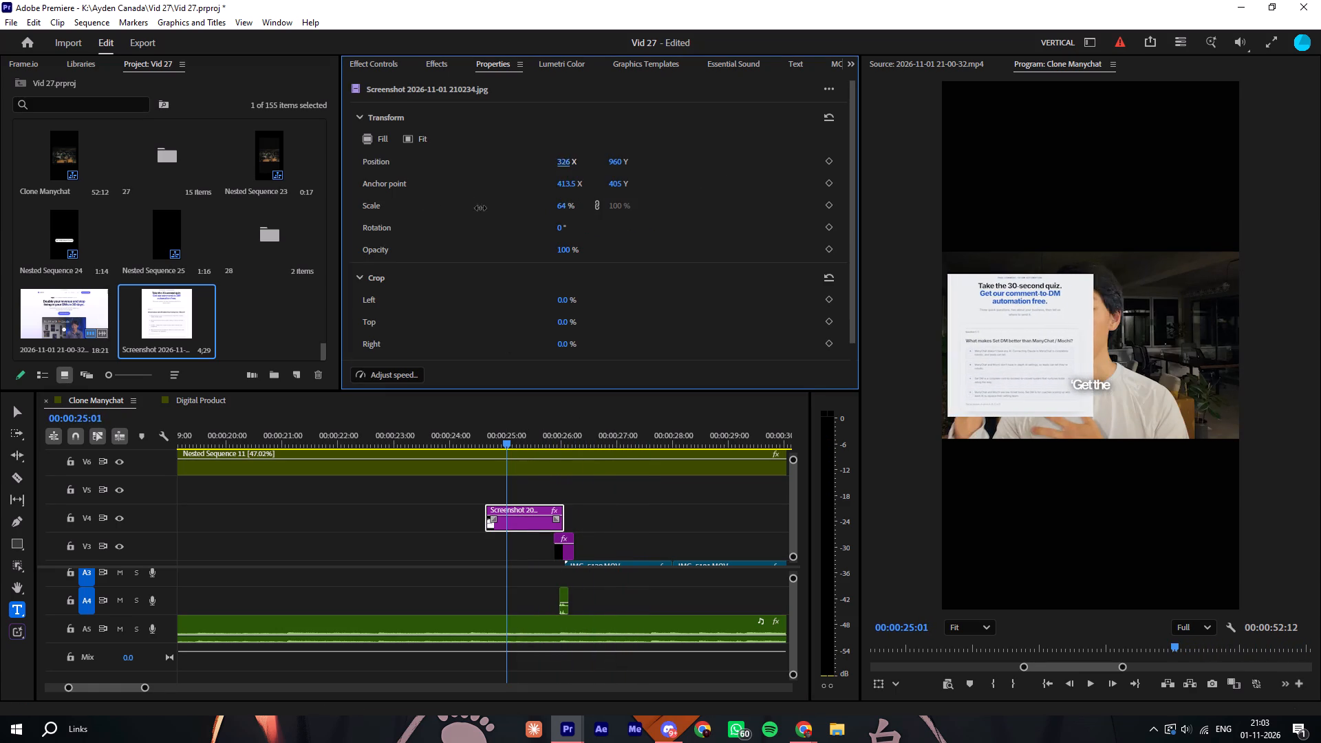
left_click_drag(480, 208, 853, 226)
left_click_drag(560, 207, 556, 207)
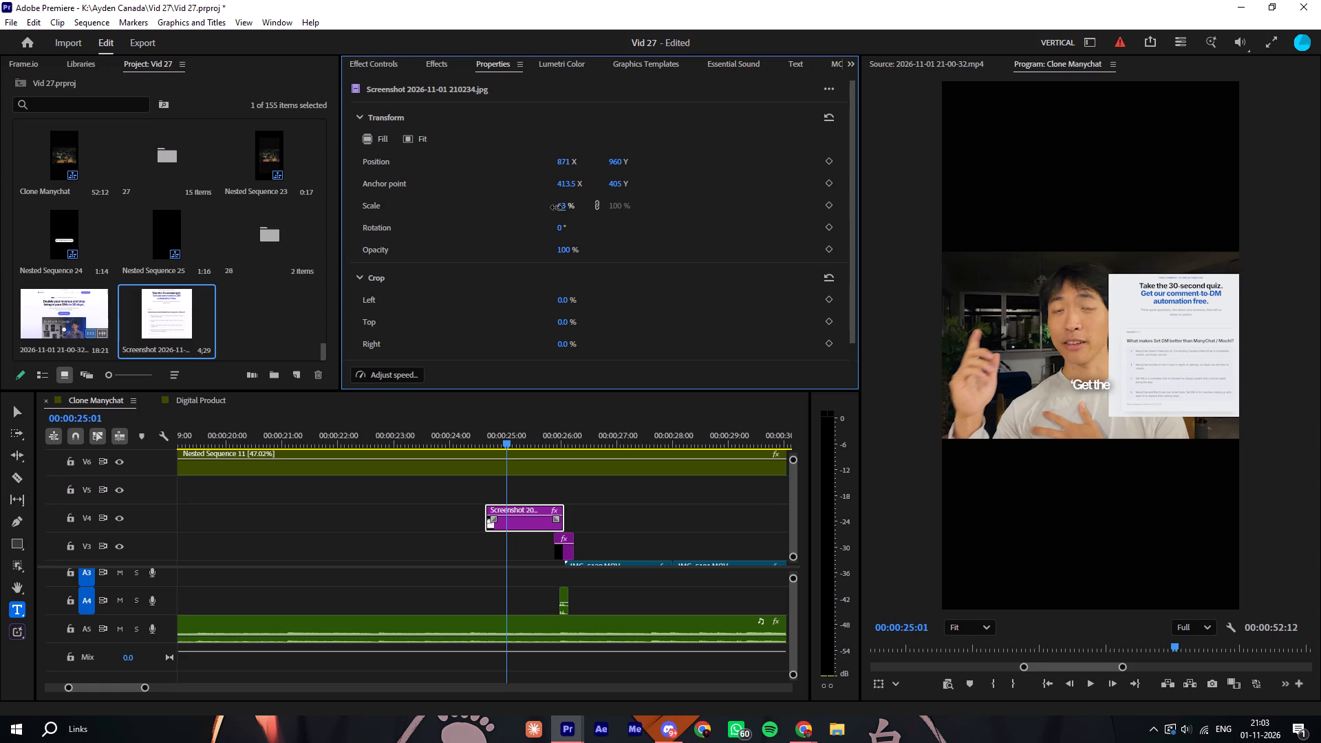
left_click_drag(556, 207, 543, 205)
left_click_drag(570, 161, 550, 164)
left_click_drag(611, 160, 597, 171)
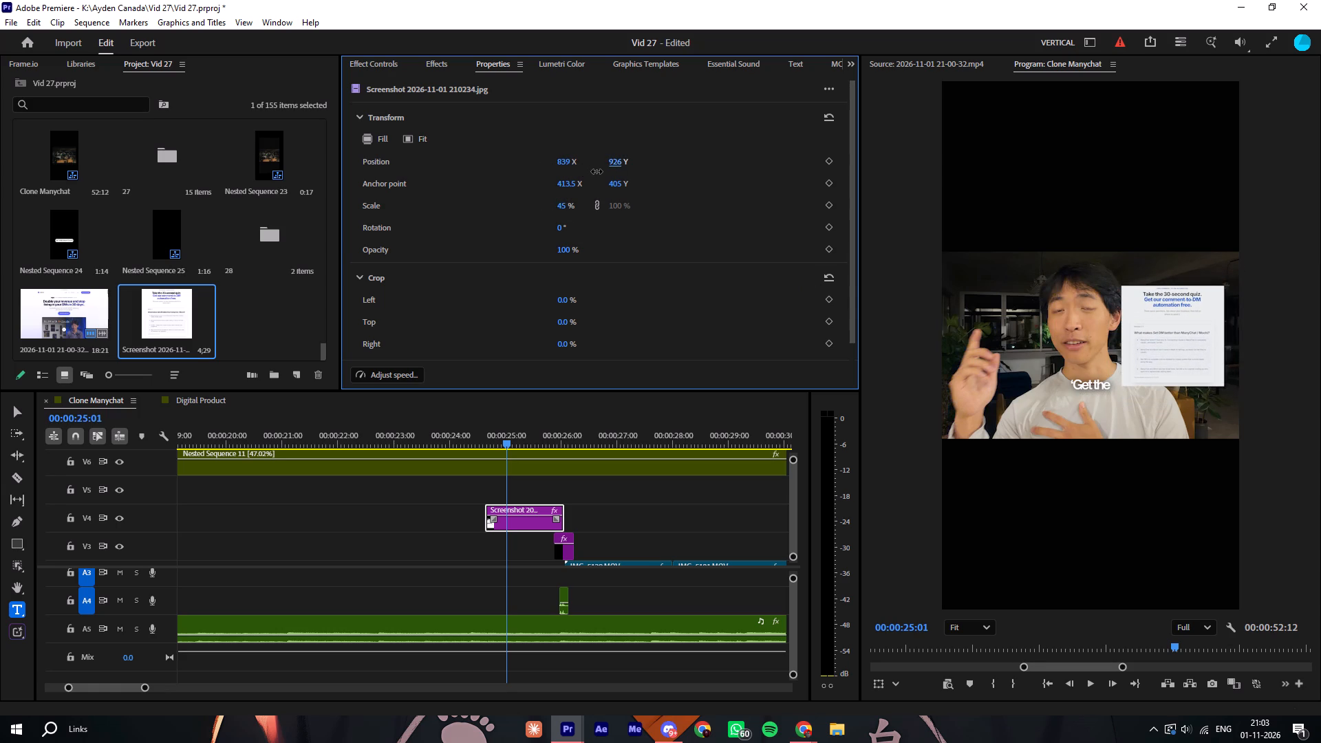
left_click_drag(597, 171, 601, 173)
left_click(568, 165)
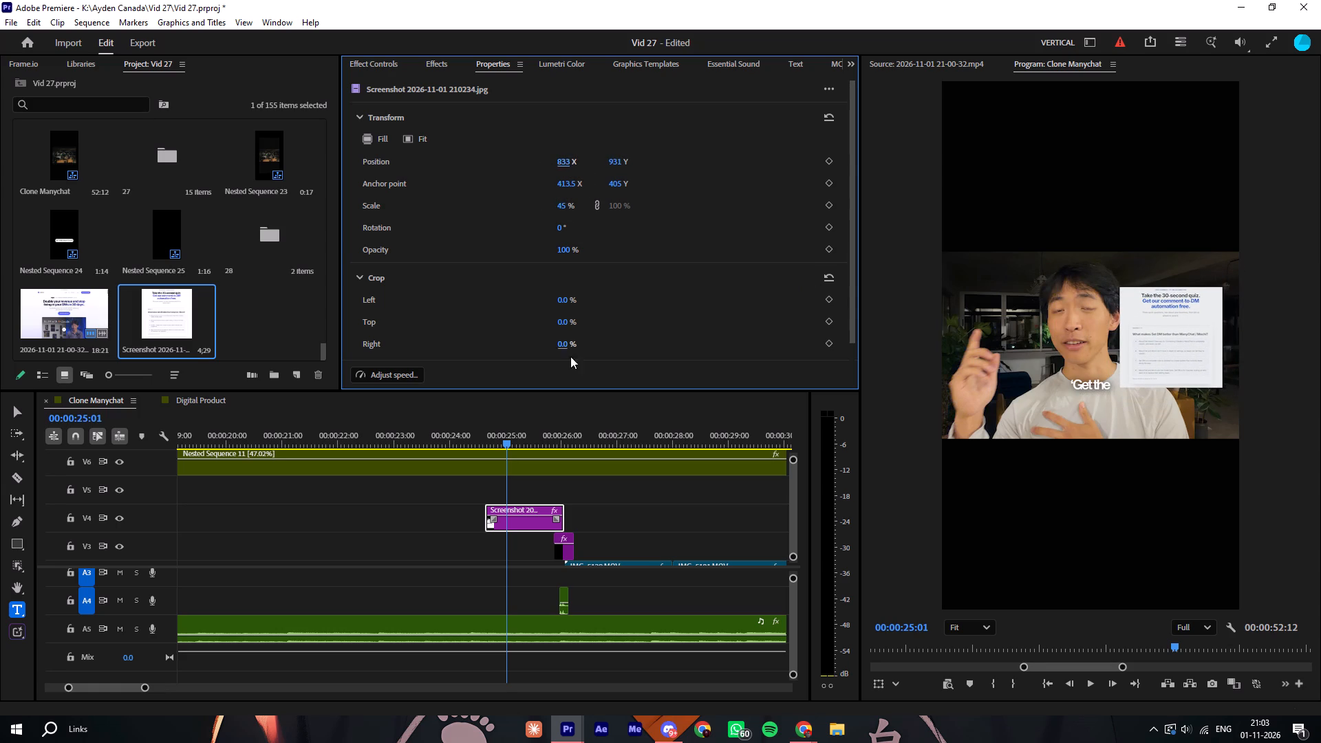
left_click(594, 497)
Move the short adjustment layer at about 26 seconds from V3 up to V5, above the quiz screenshot.
scroll(621, 515, "down", 8, "ctrl")
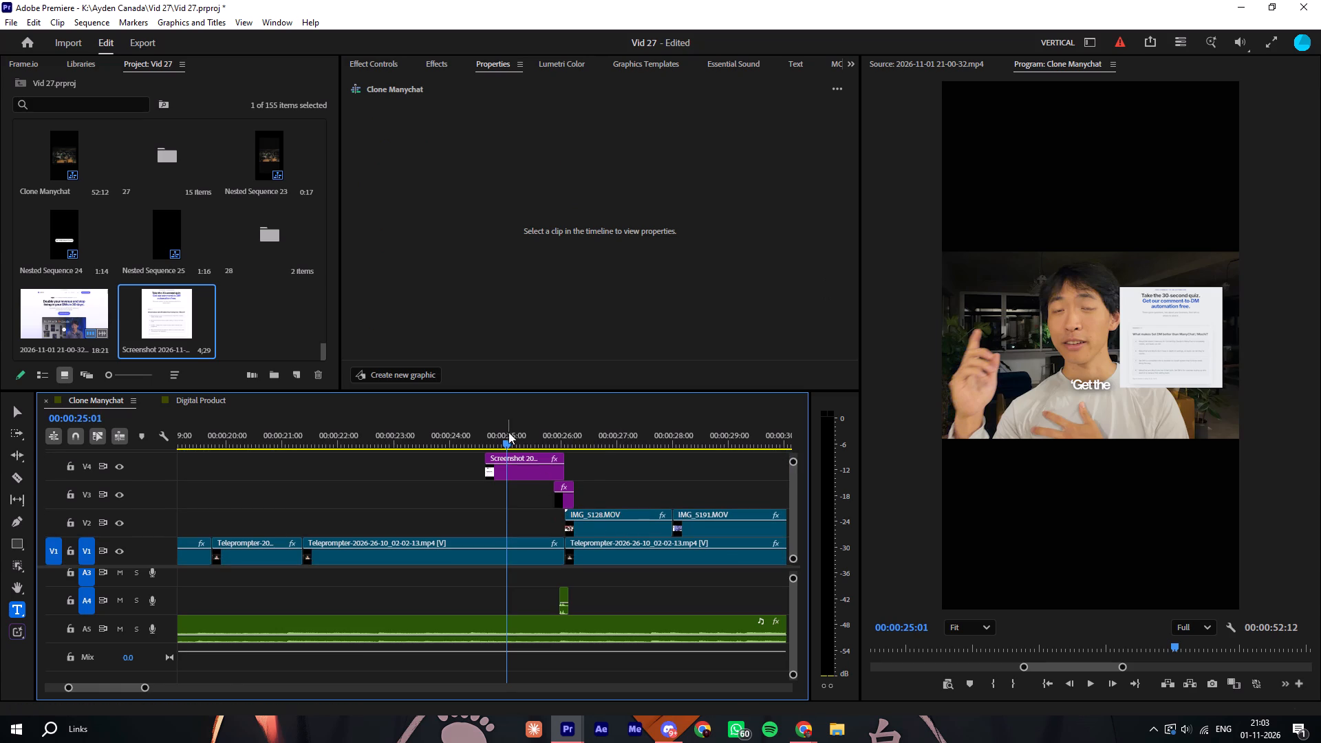
left_click(494, 424)
scroll(542, 525, "up", 2, "ctrl")
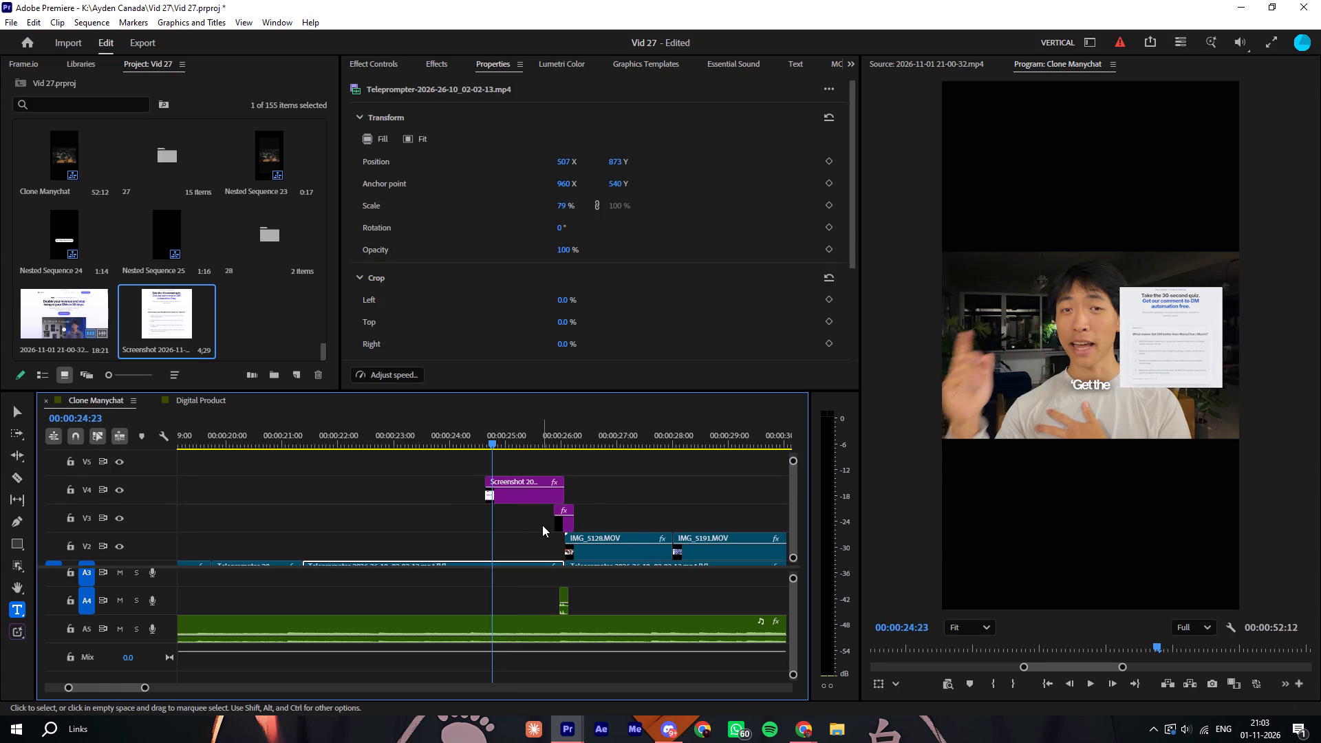
left_click_drag(565, 524, 567, 467)
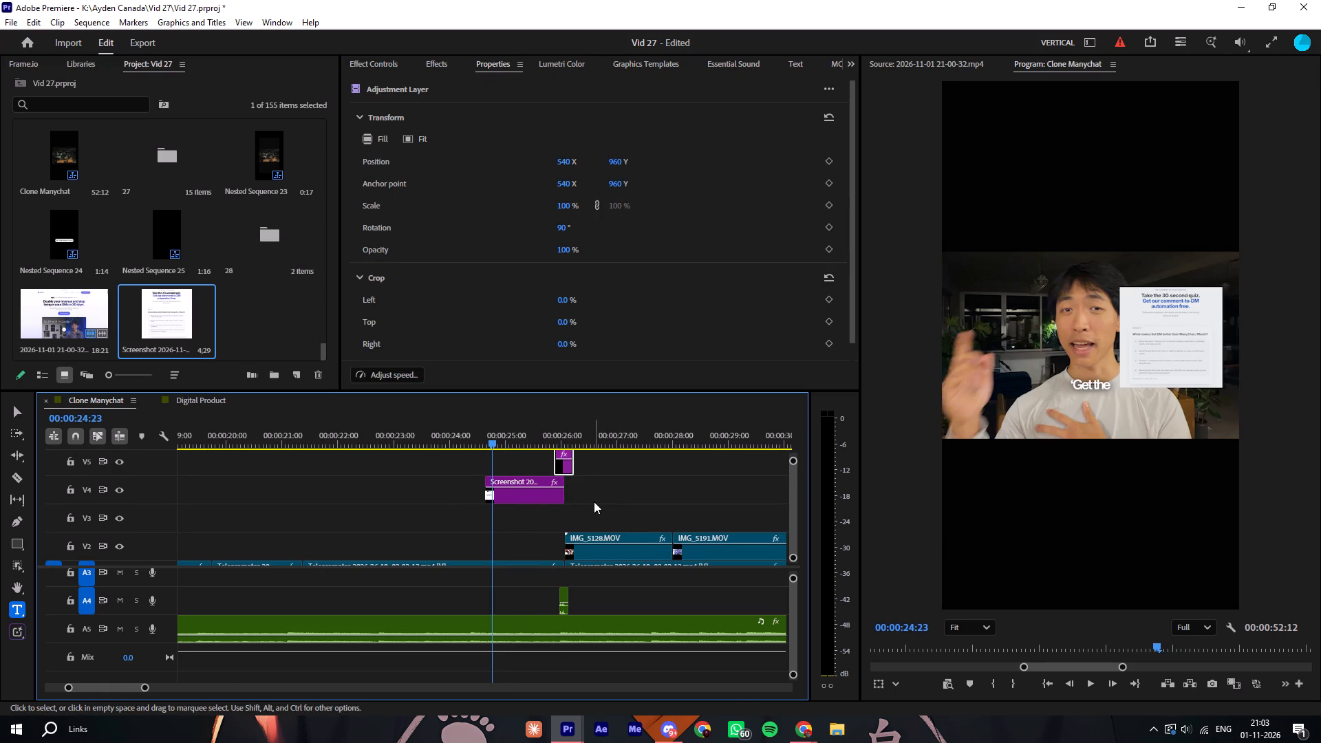
left_click(594, 502)
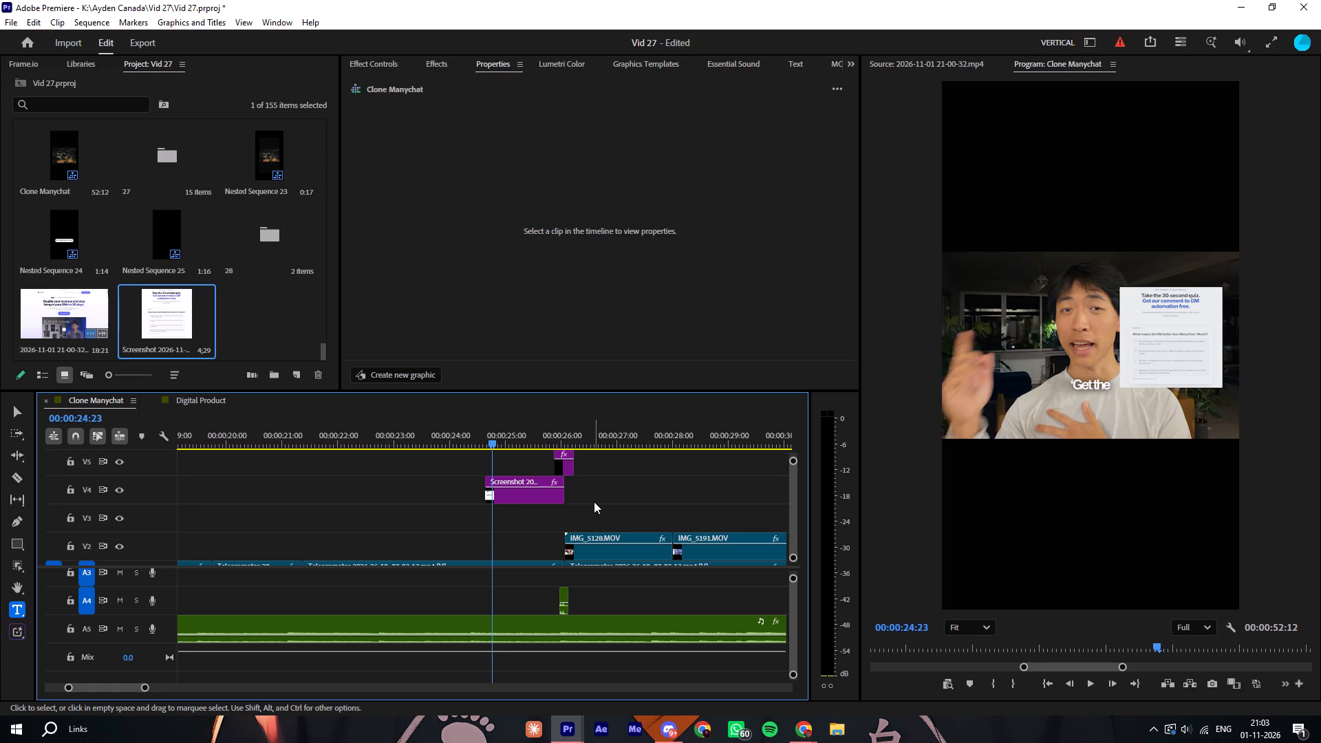
left_click(622, 469)
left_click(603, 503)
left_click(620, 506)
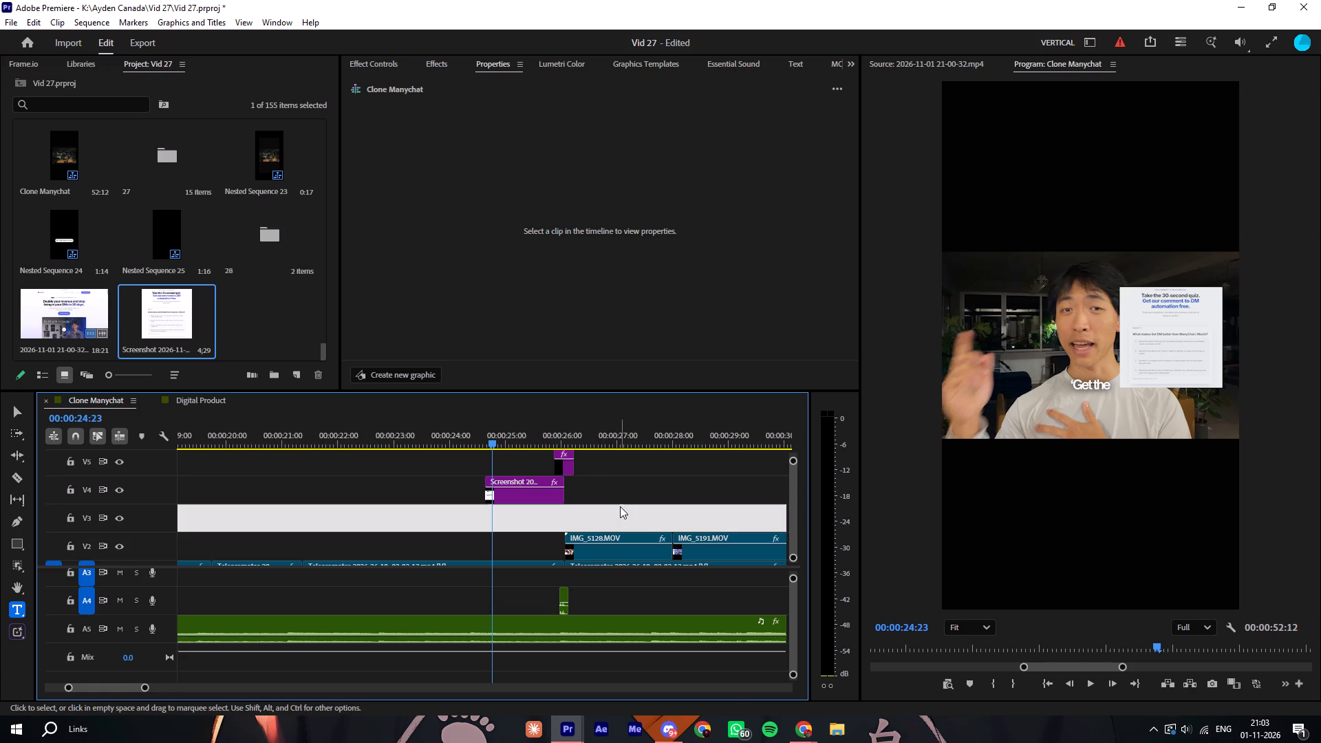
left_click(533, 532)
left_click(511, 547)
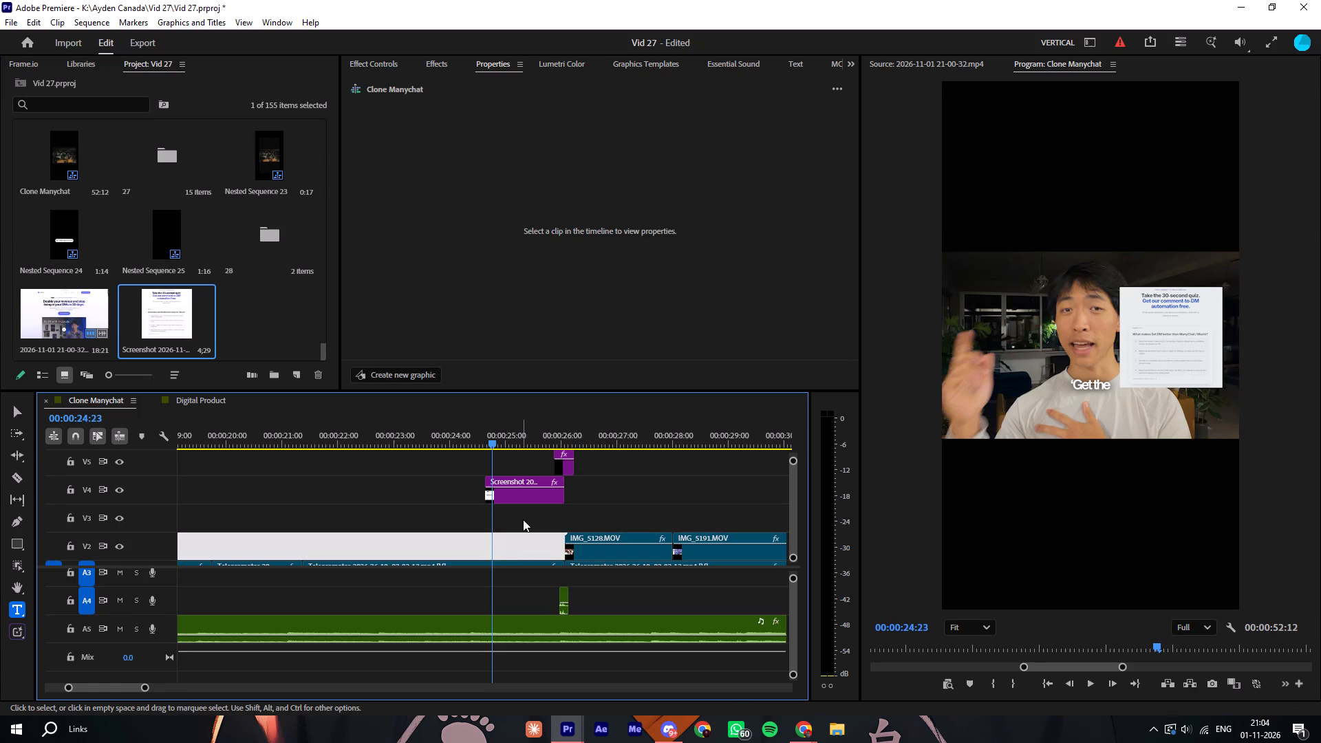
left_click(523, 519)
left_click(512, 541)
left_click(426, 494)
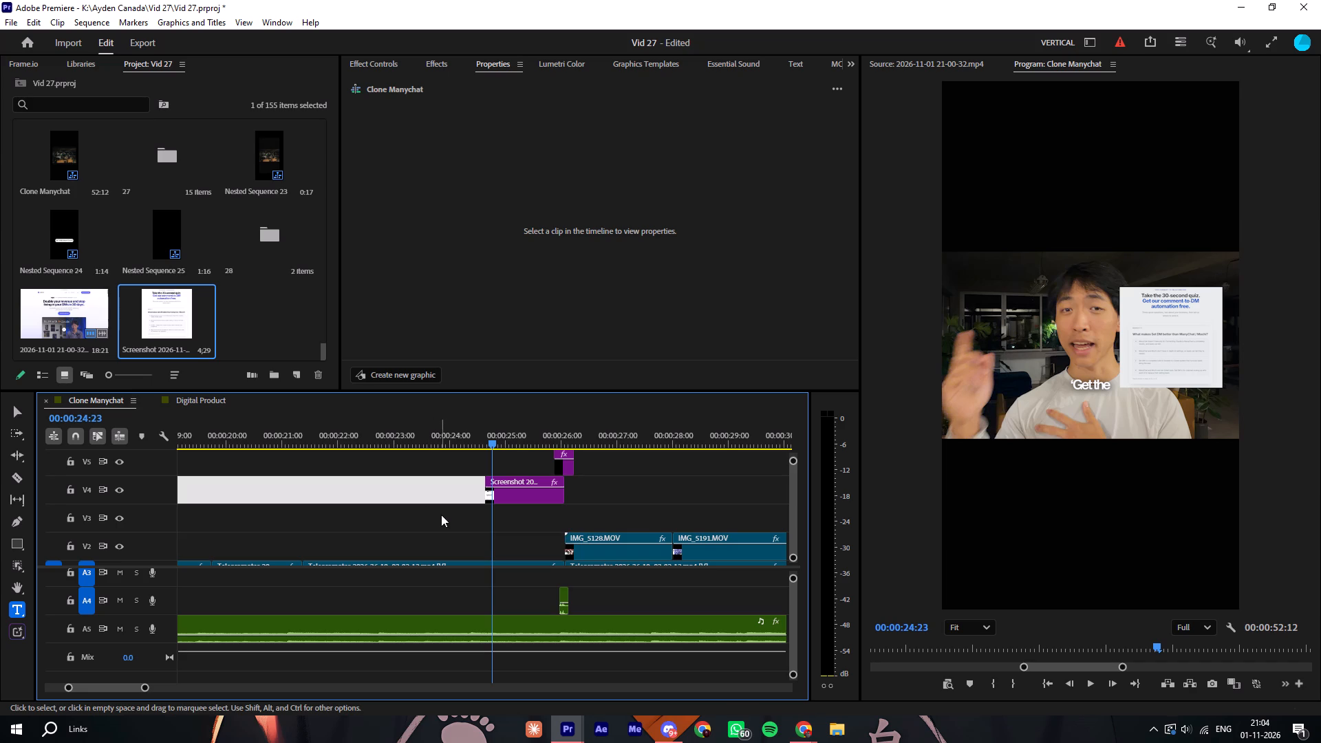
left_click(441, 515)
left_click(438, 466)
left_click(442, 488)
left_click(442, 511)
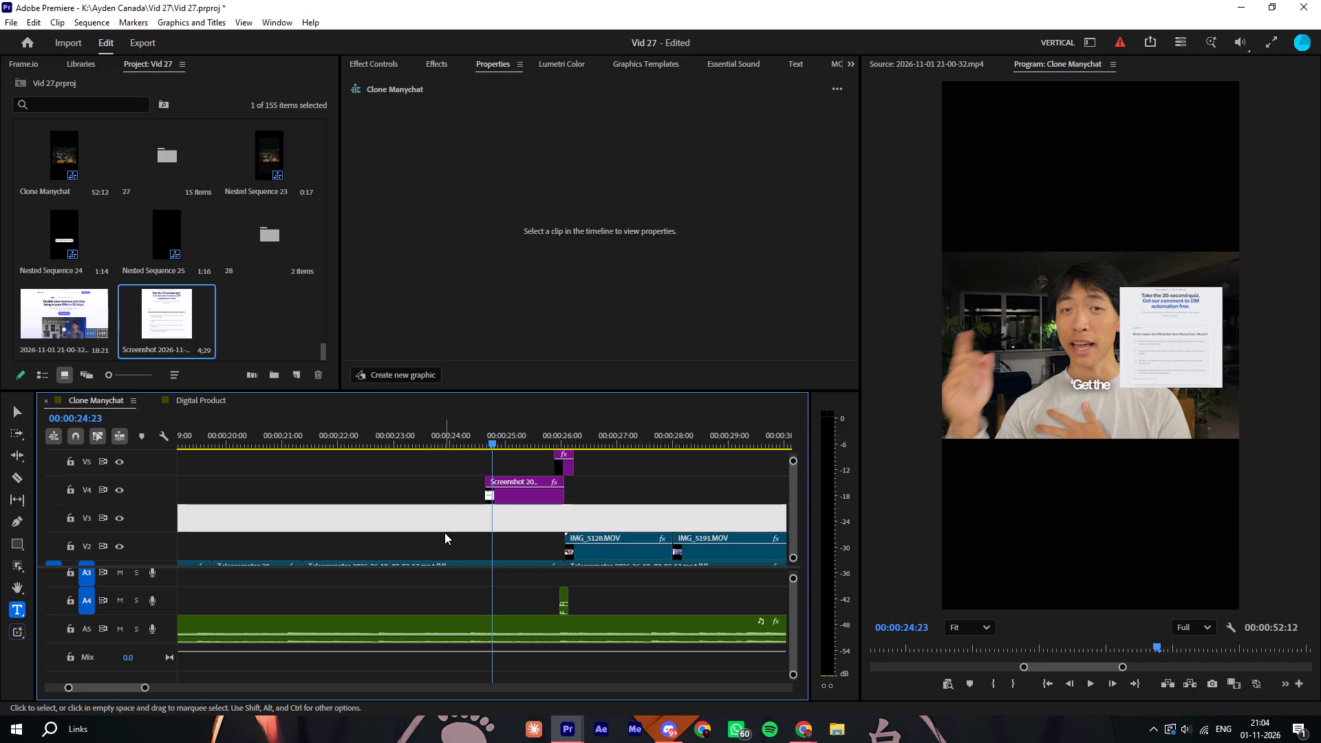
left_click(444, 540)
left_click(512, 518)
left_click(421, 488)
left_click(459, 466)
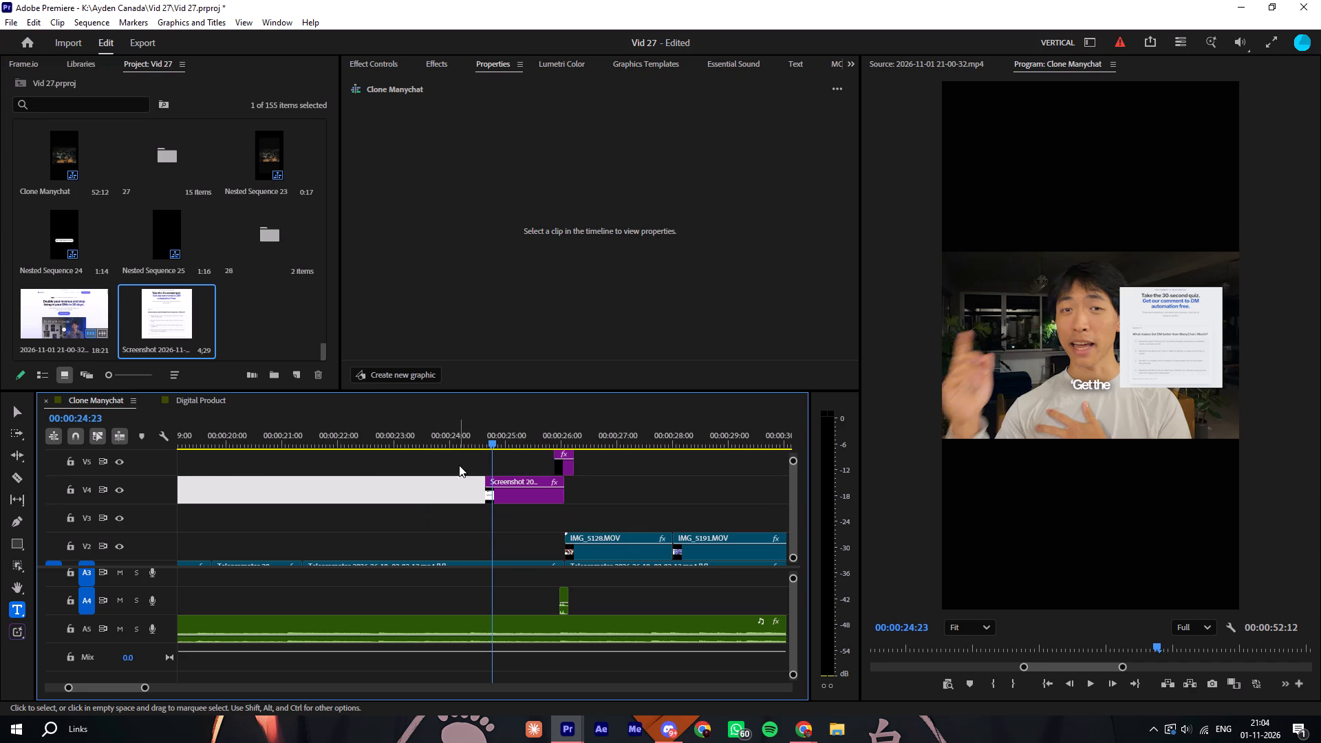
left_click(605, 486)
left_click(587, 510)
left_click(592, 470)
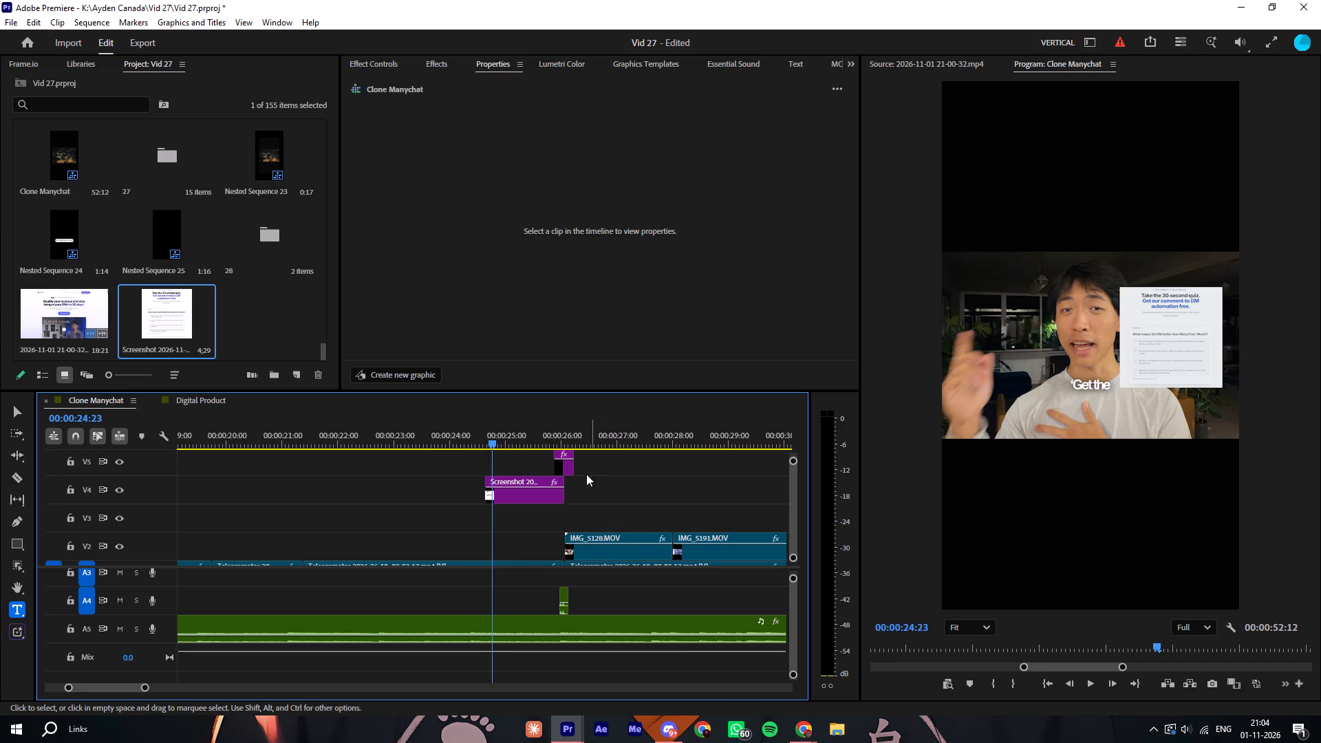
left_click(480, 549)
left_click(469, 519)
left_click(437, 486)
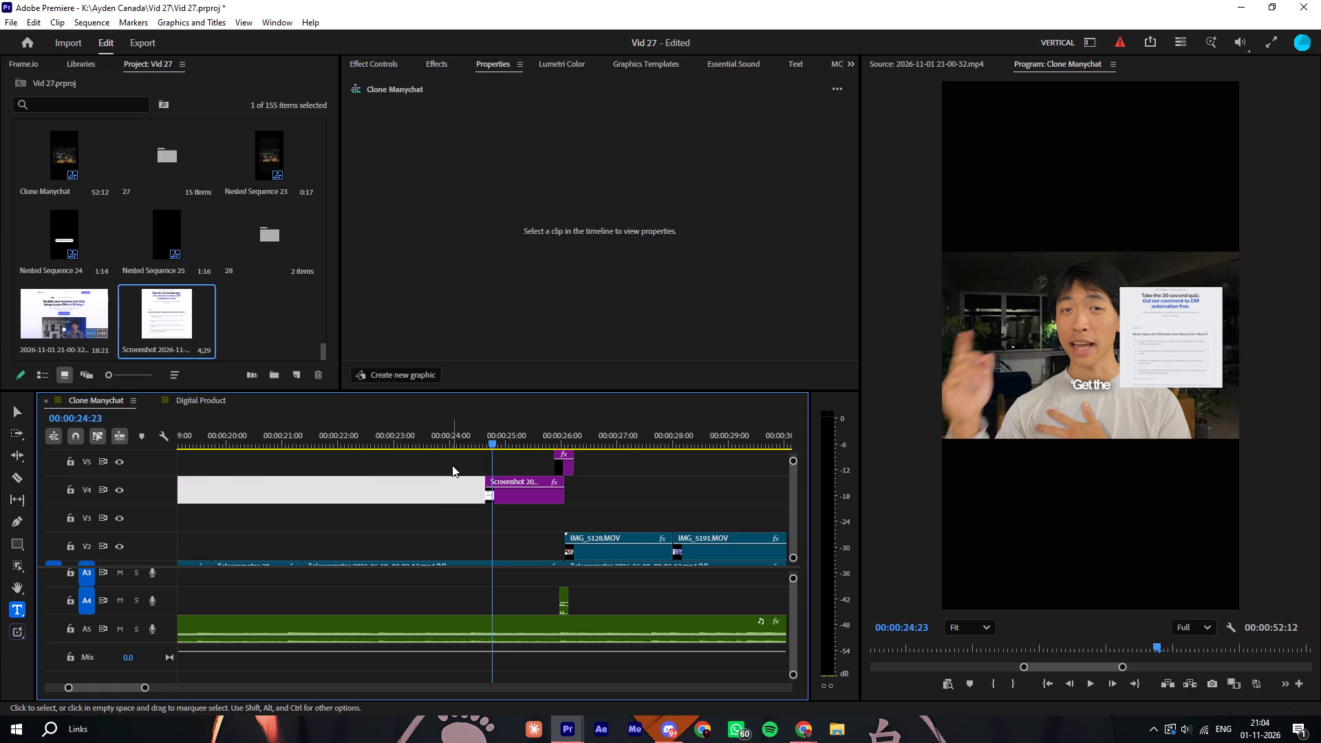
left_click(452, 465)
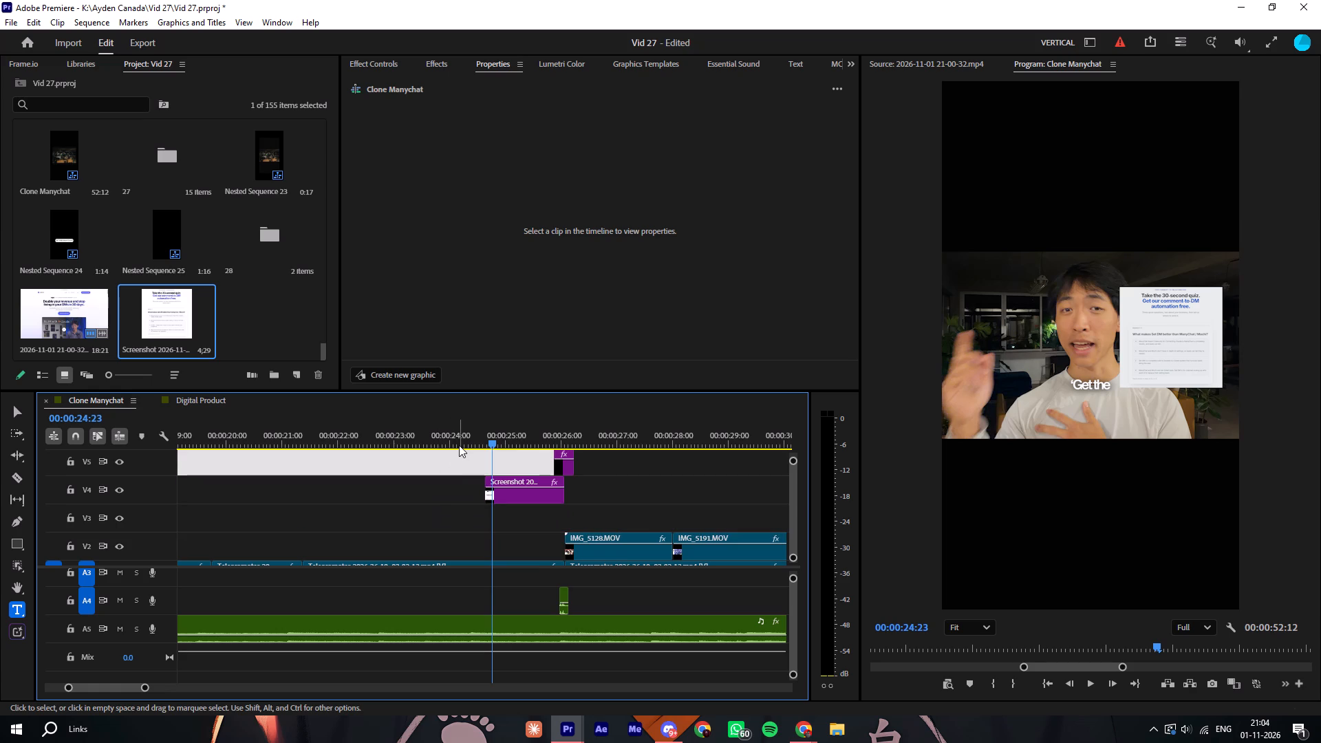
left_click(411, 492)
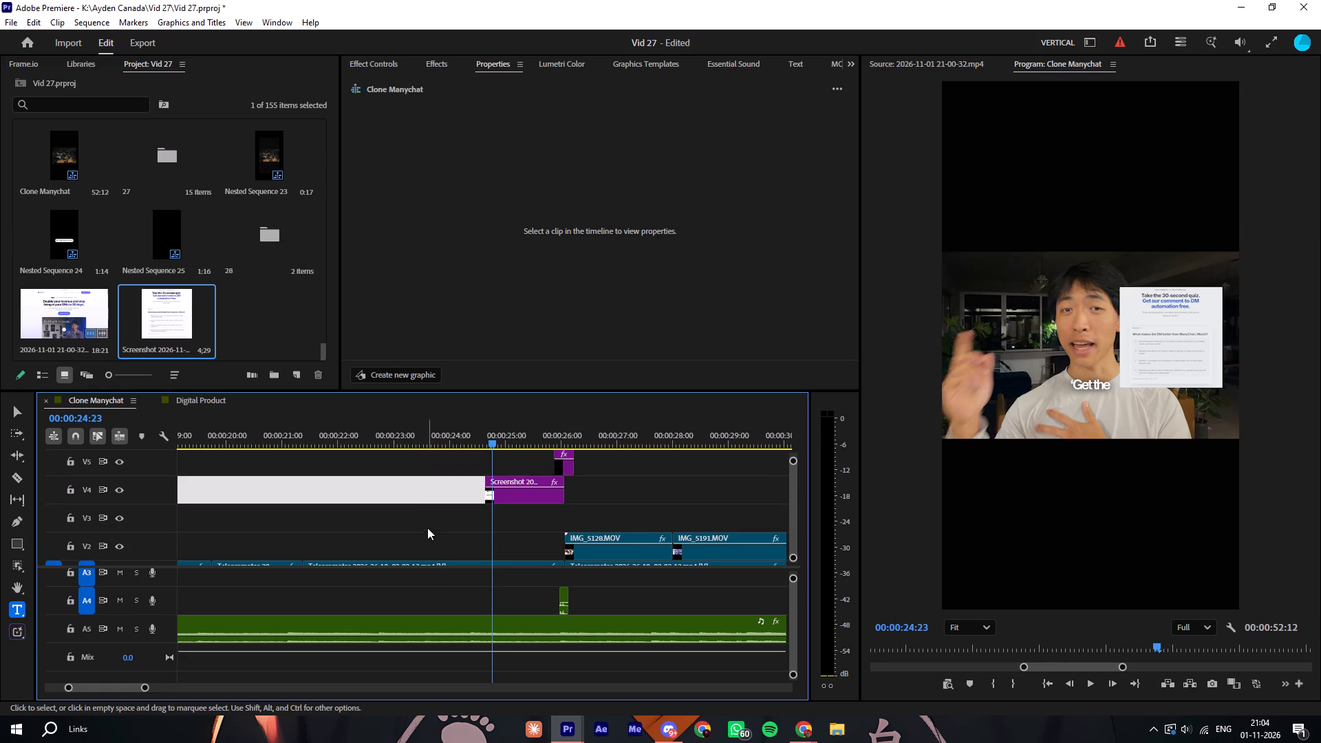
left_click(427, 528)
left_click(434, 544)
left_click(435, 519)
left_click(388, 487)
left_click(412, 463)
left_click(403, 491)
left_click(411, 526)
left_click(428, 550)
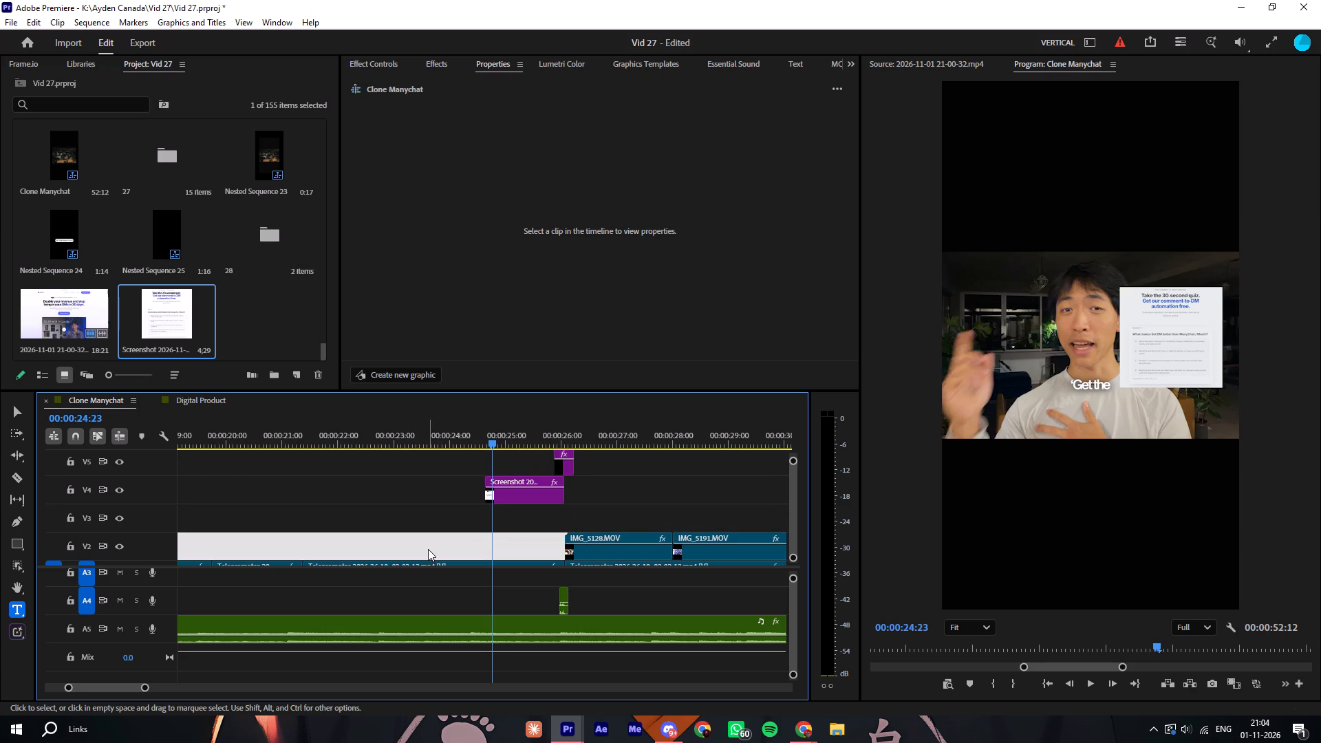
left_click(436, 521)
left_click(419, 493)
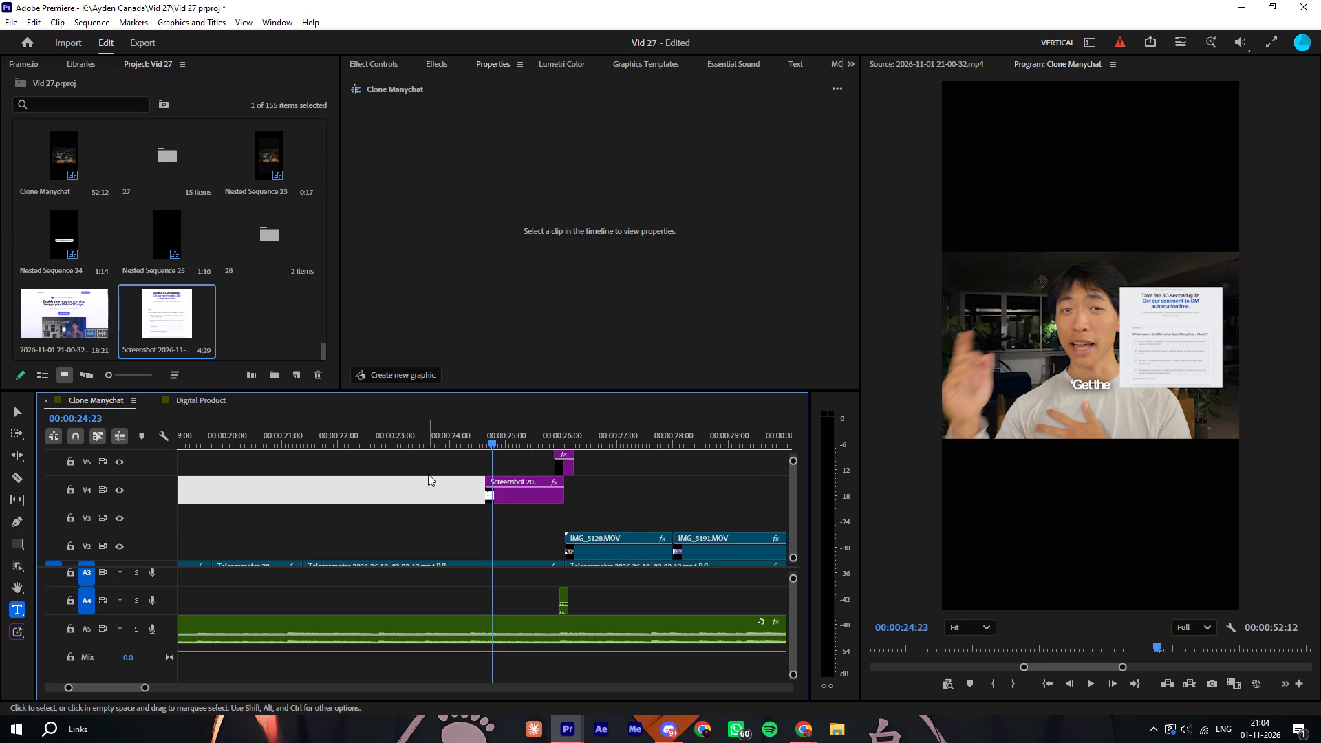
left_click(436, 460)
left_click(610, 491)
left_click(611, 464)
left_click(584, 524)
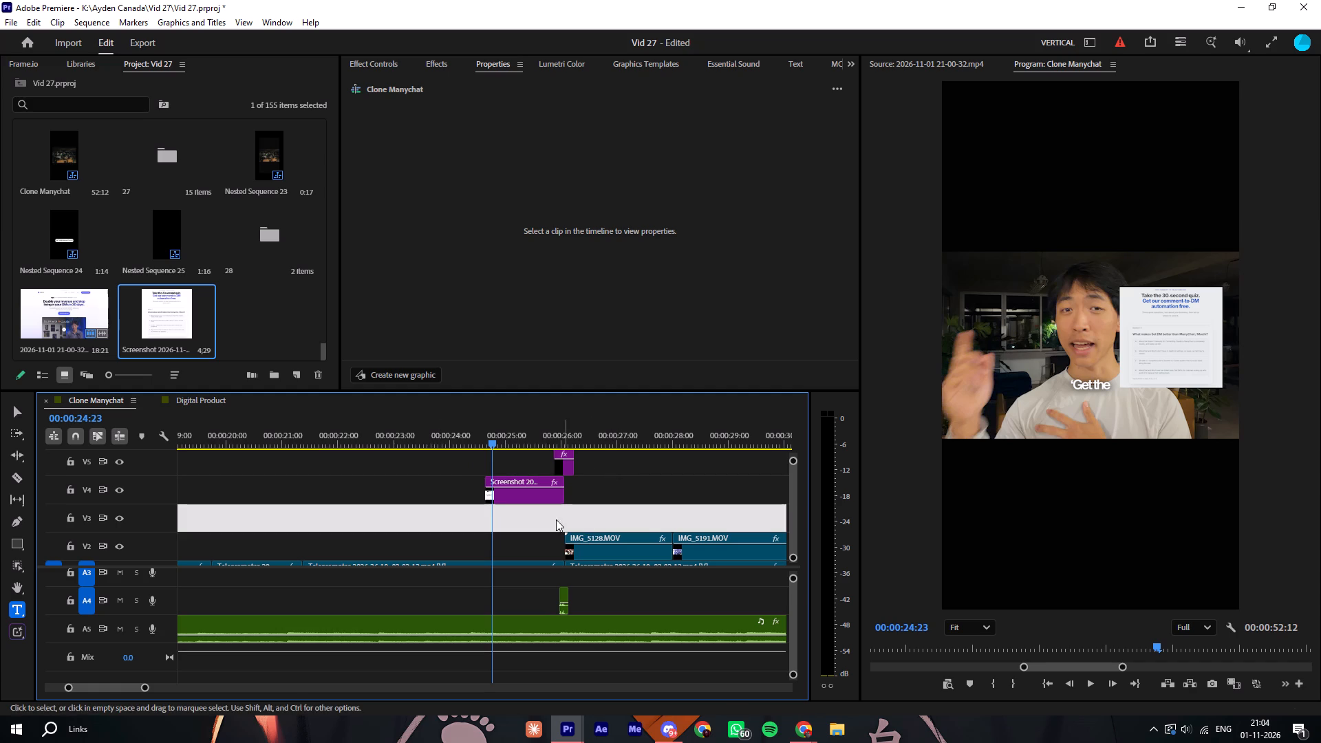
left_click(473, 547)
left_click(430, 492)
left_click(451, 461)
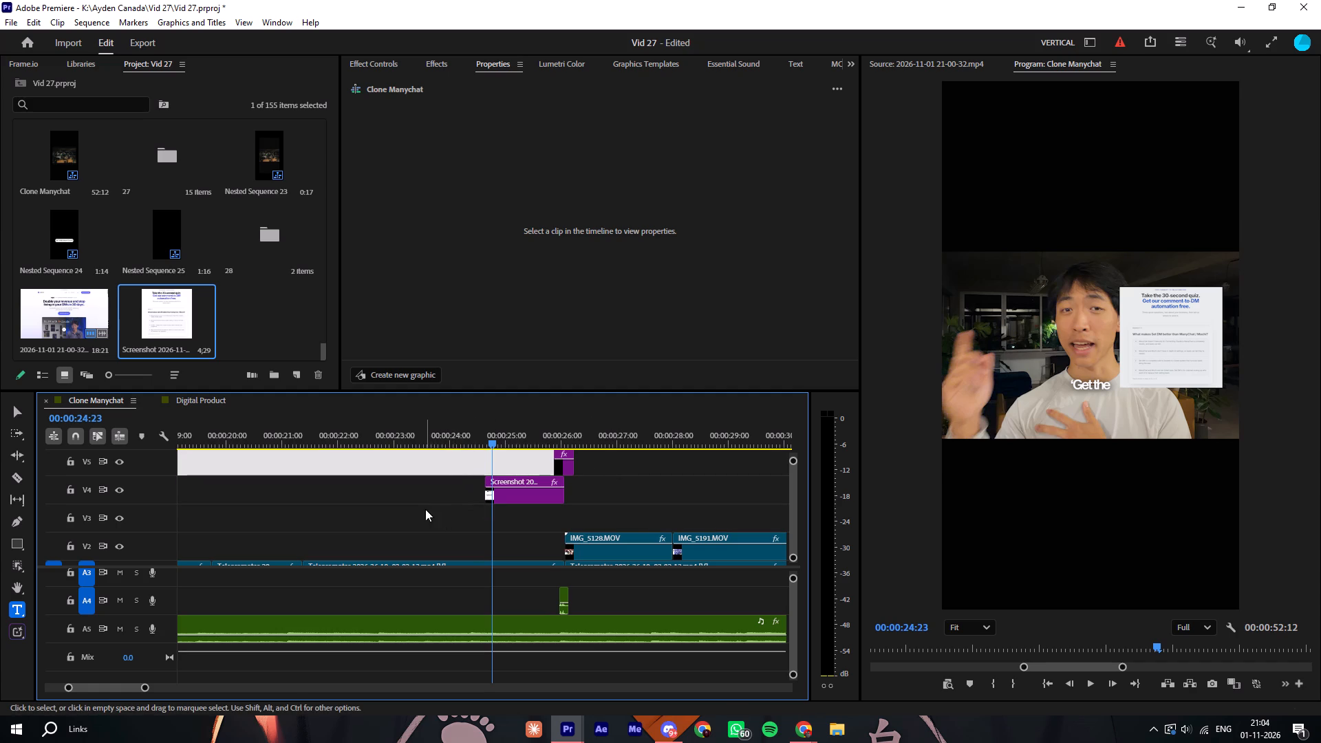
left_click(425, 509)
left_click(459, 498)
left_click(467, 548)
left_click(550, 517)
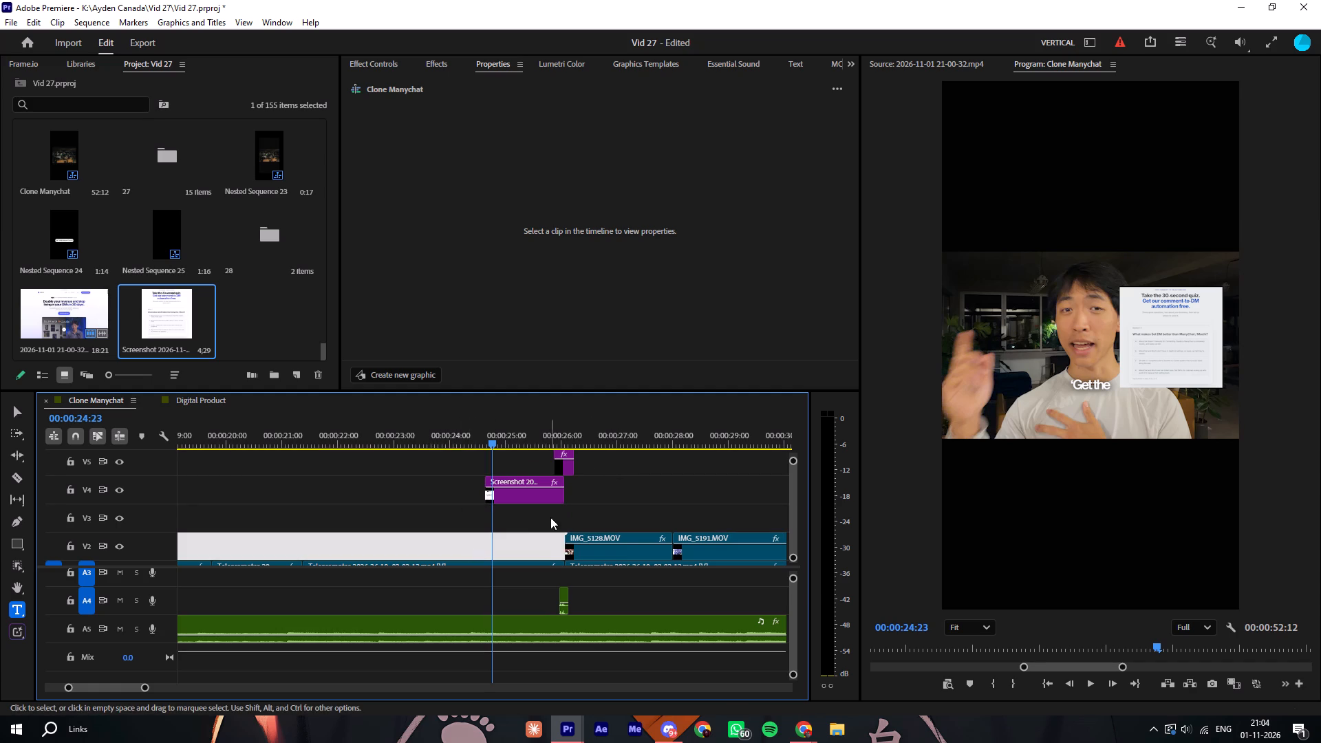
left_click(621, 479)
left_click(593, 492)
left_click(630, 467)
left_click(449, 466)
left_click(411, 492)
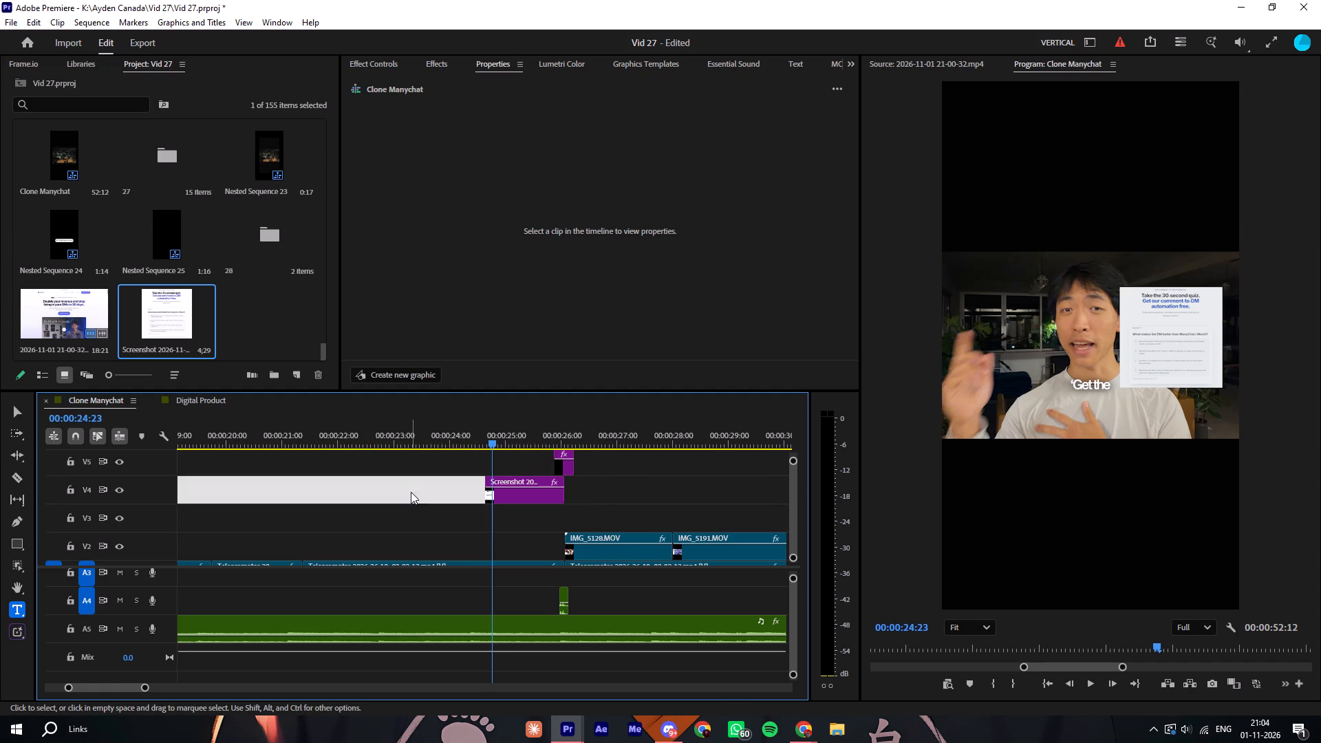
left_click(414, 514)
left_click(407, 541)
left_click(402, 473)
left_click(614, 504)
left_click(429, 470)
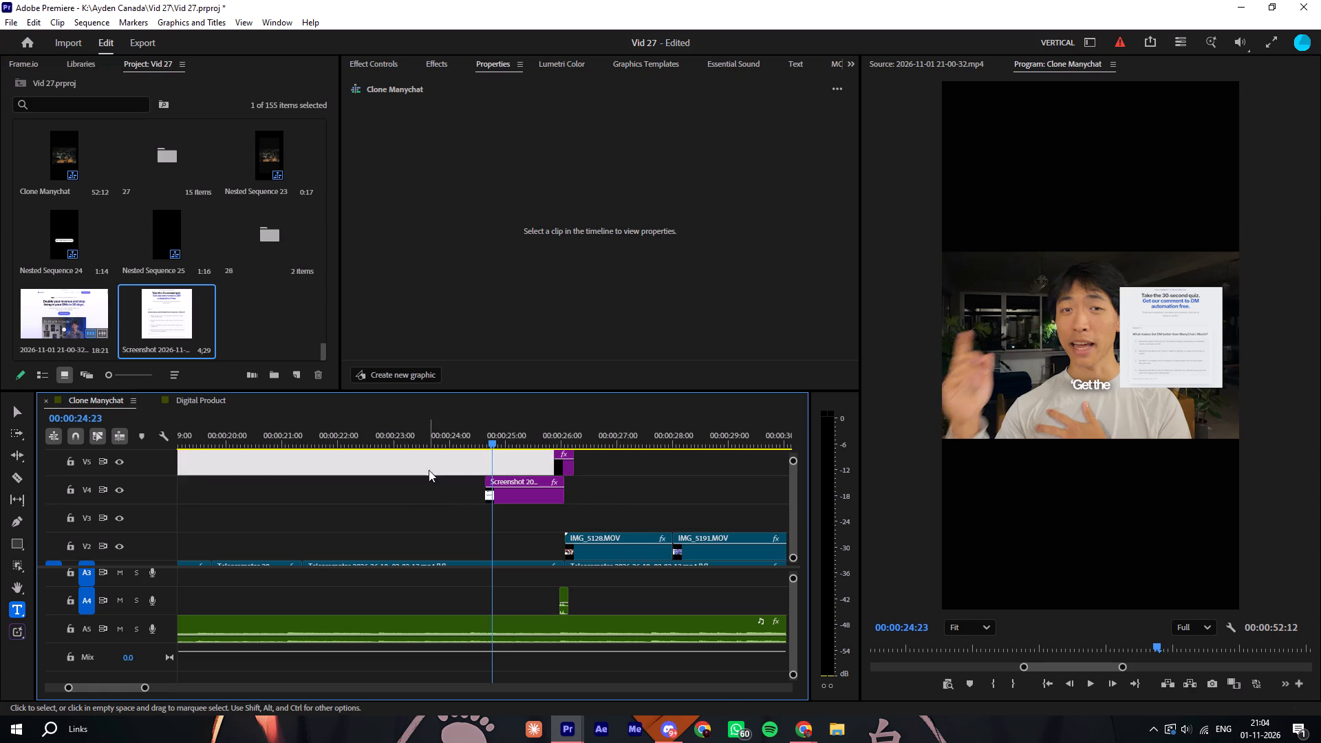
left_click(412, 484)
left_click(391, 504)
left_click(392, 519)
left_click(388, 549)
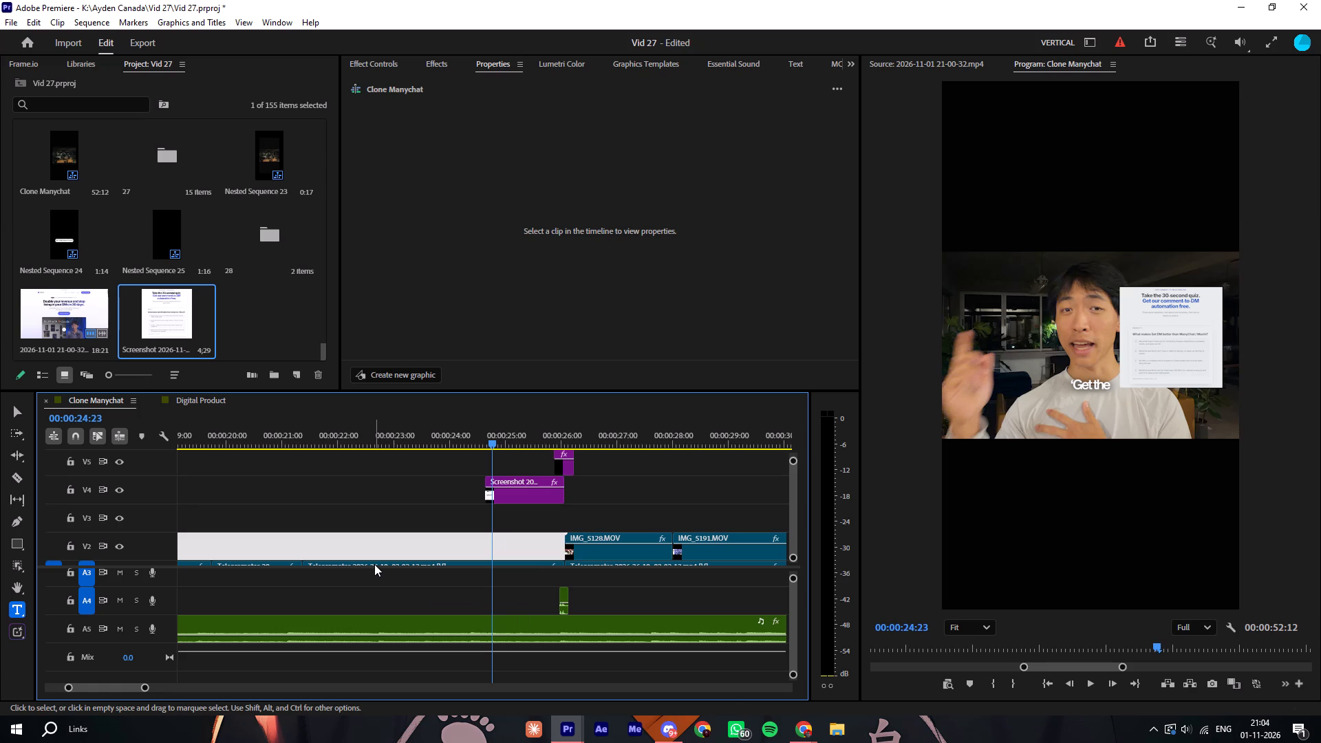
Split the Teleprompter clip on V1 at 00:00:24:21 and adjust the cut back to the quiz screenshot's start.
left_click(467, 448)
key("space")
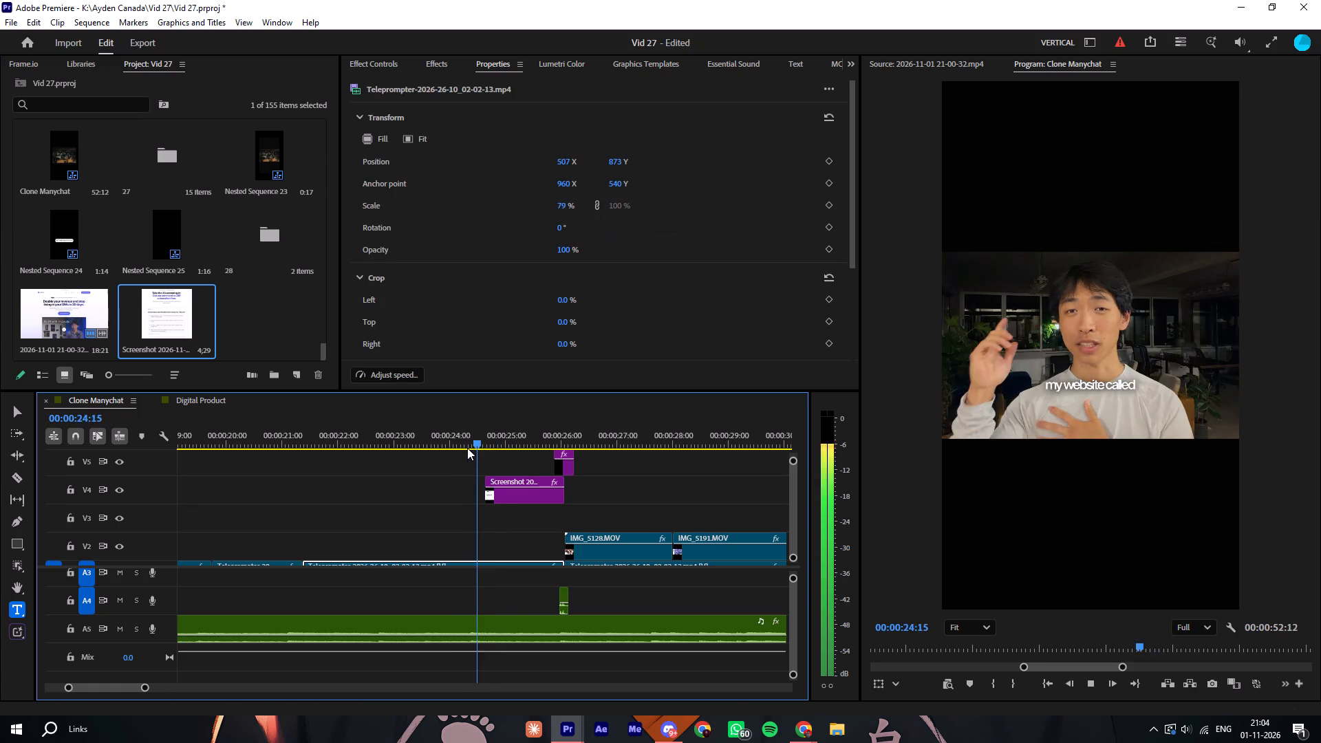
left_click(489, 436)
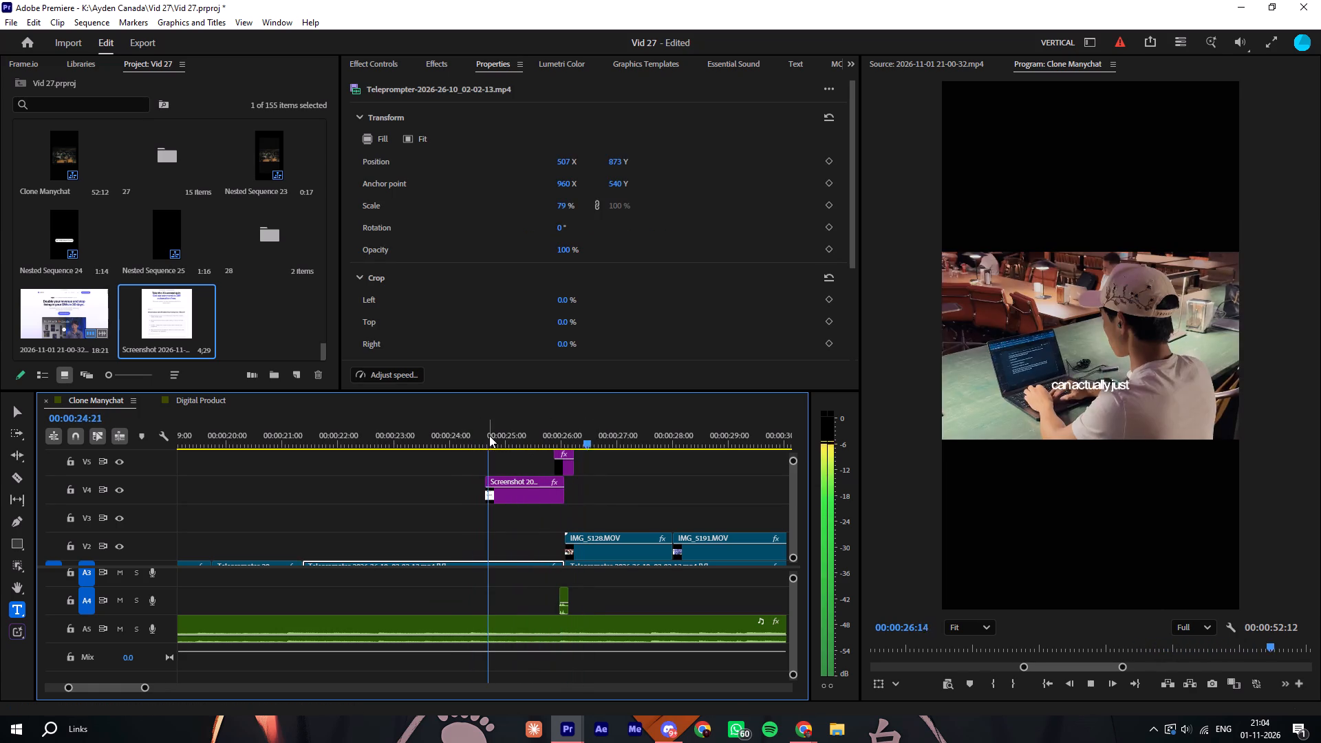
scroll(514, 511, "down", 3, "ctrl")
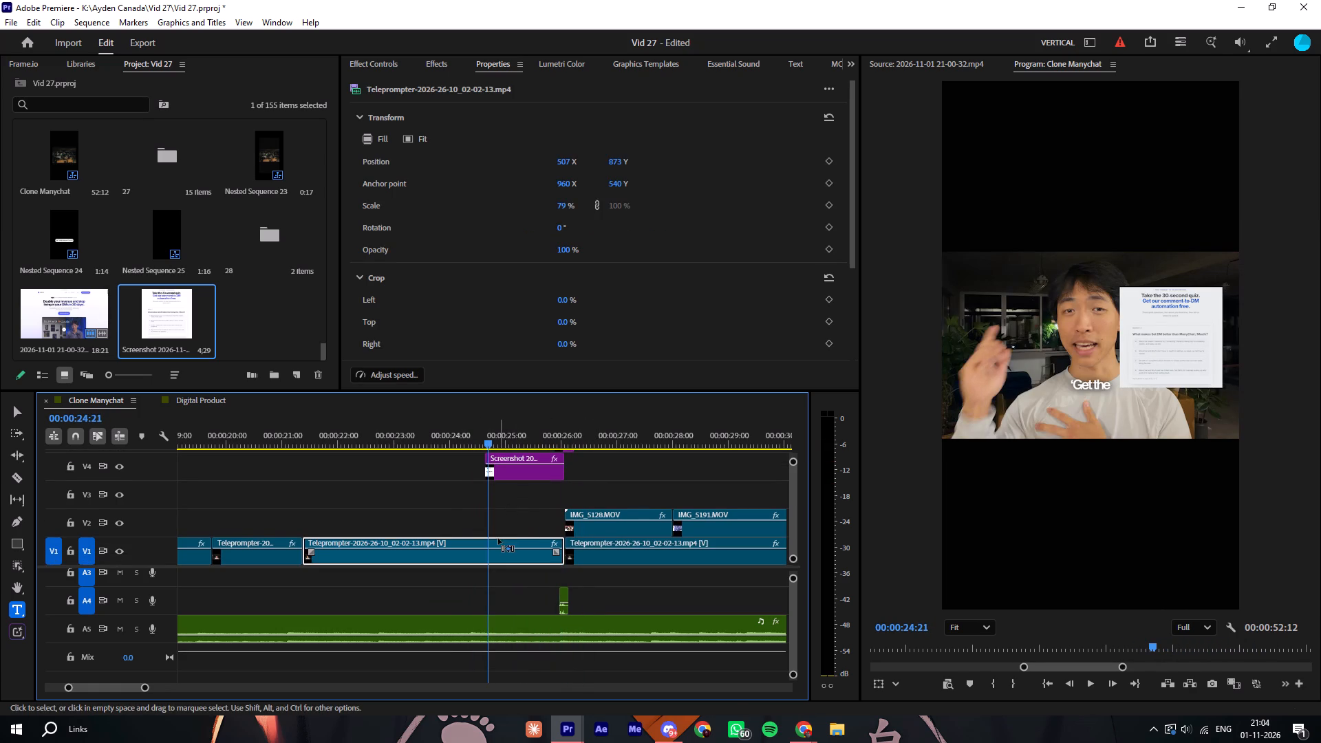
key("ctrl+k")
left_click_drag(484, 537, 476, 535)
left_click_drag(493, 541, 484, 541)
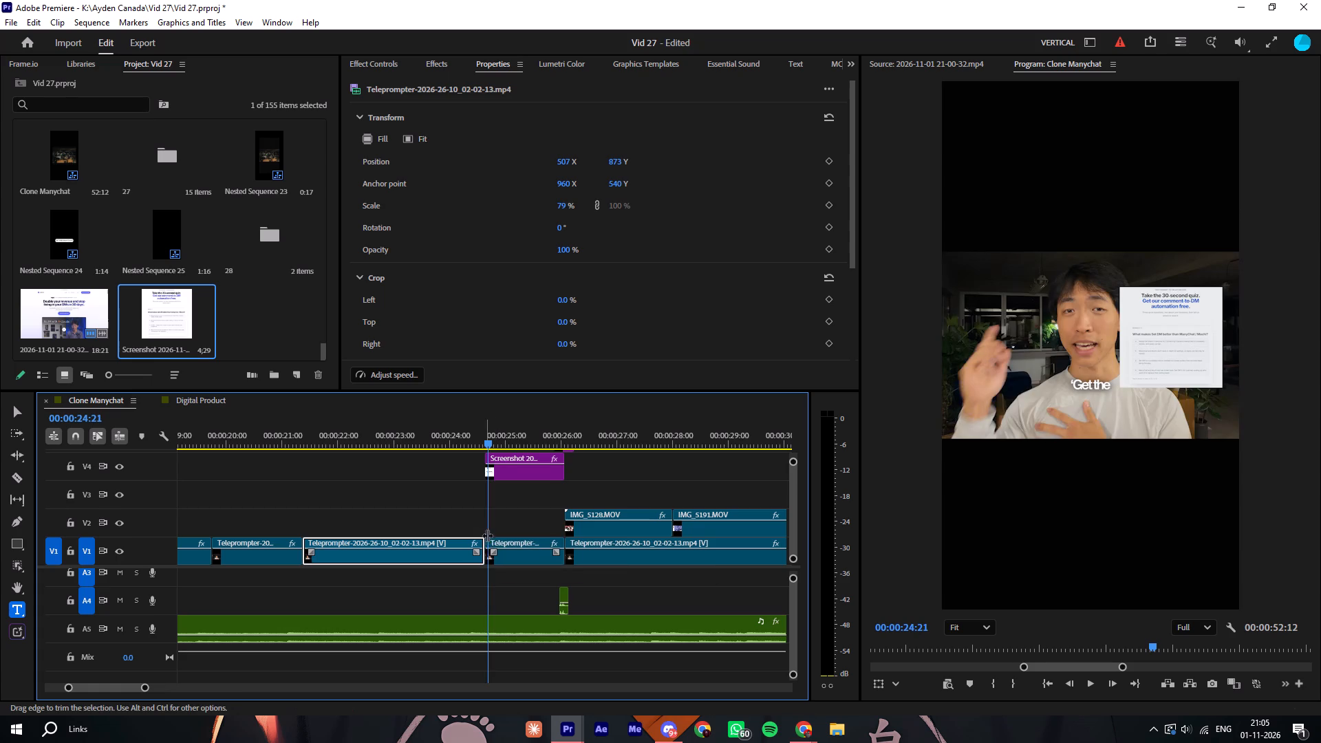
left_click(509, 513)
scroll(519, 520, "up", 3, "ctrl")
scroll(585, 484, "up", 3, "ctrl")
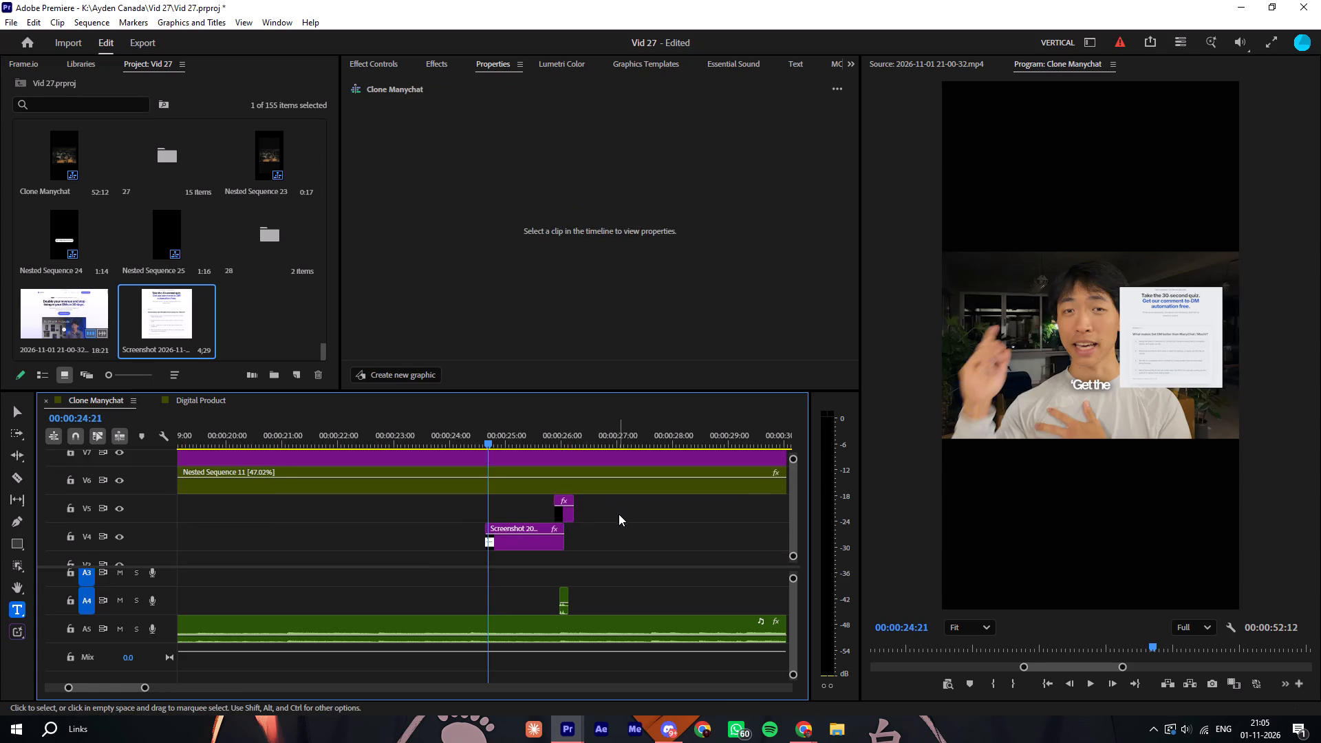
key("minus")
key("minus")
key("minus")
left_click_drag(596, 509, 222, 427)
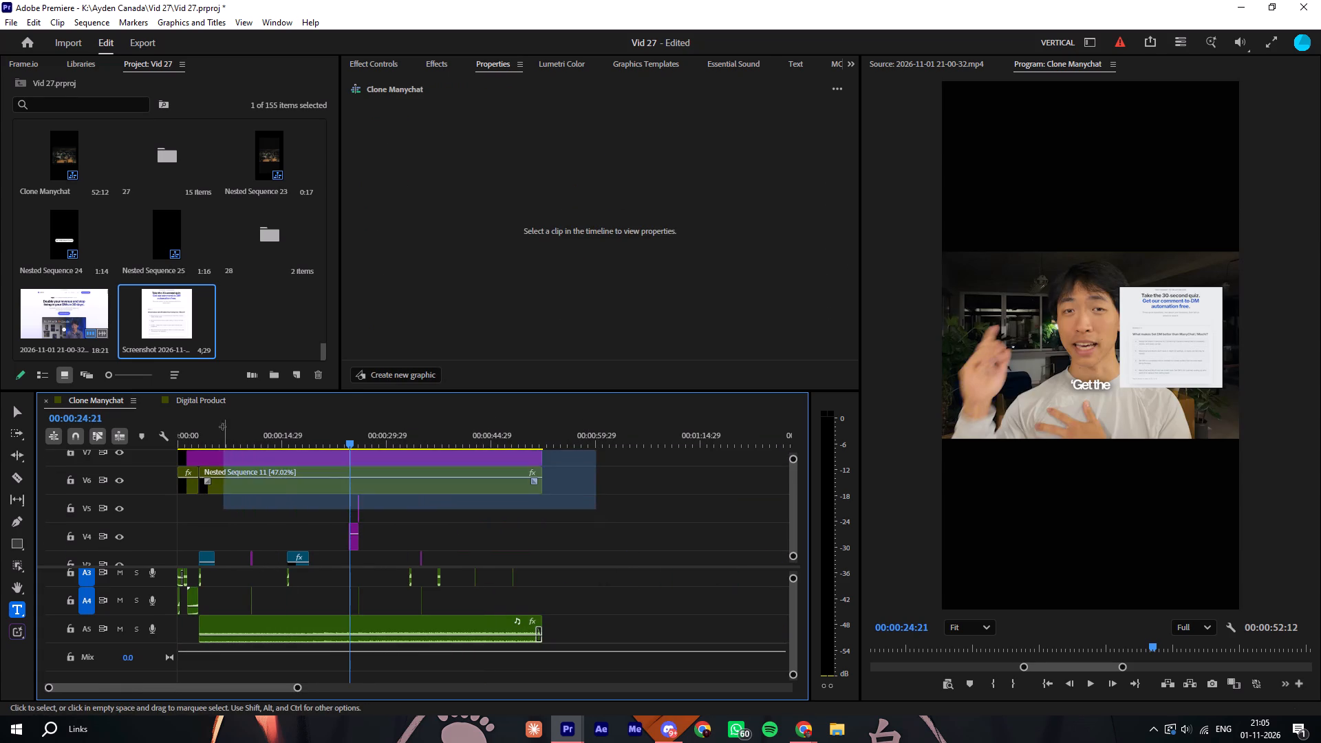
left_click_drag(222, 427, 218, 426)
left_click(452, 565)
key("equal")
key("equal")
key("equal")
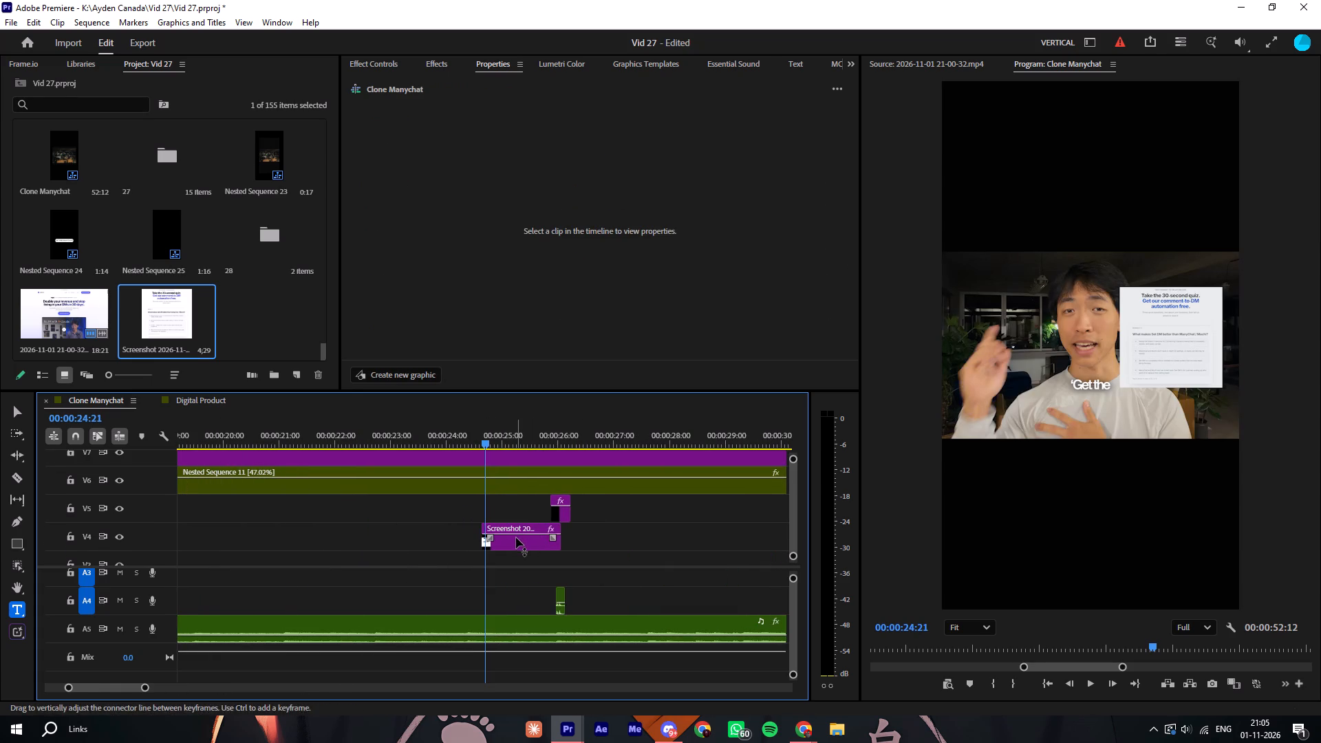
Move the quiz screenshot from V4 down to V3.
left_click(513, 550)
key("alt+Down")
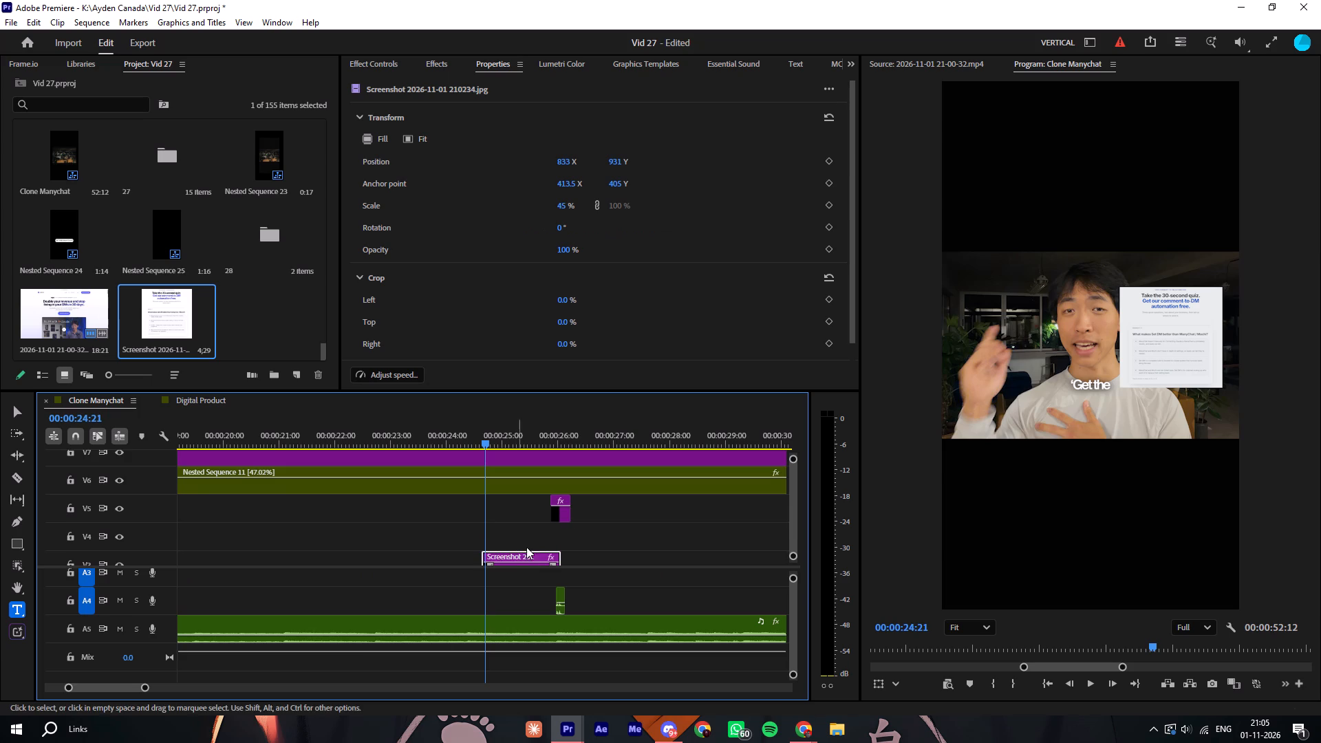
Place the short Teleprompter segment beneath the quiz screenshot onto V4, directly above the screenshot.
scroll(563, 528, "down", 3, "ctrl")
scroll(641, 539, "down", 4, "ctrl")
left_click_drag(517, 556, 519, 521, "alt")
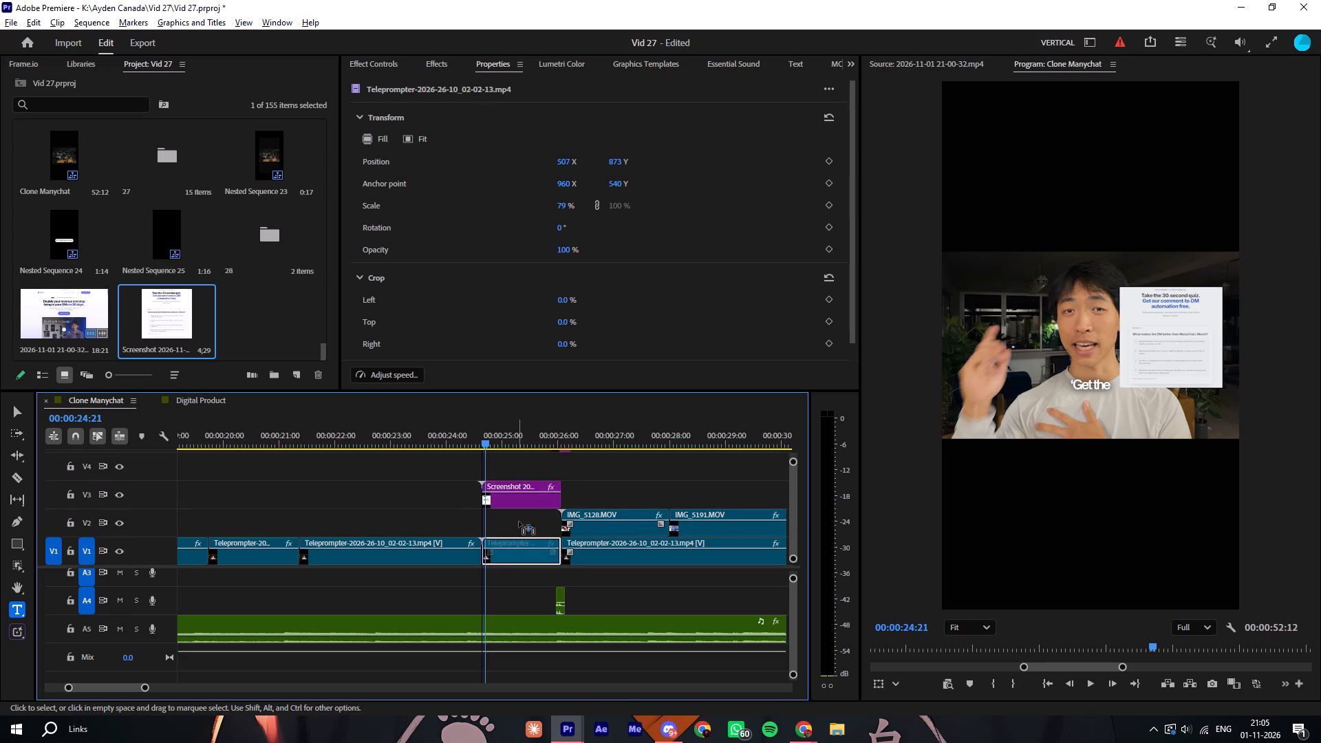
left_click_drag(519, 521, 516, 469, "alt")
scroll(526, 480, "up", 4, "ctrl")
Create an object mask around the speaker on the V4 Teleprompter segment and accept the mask data storage notice.
left_click(522, 518)
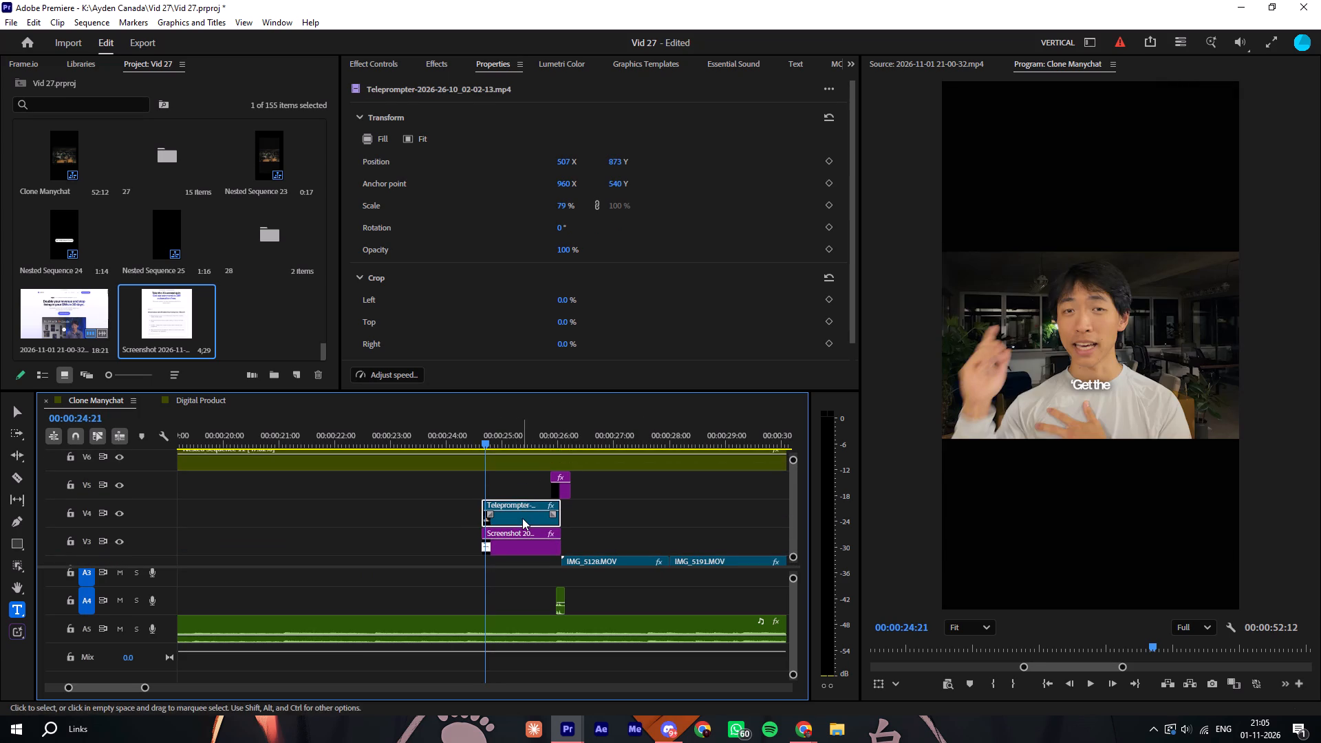
left_click(17, 563)
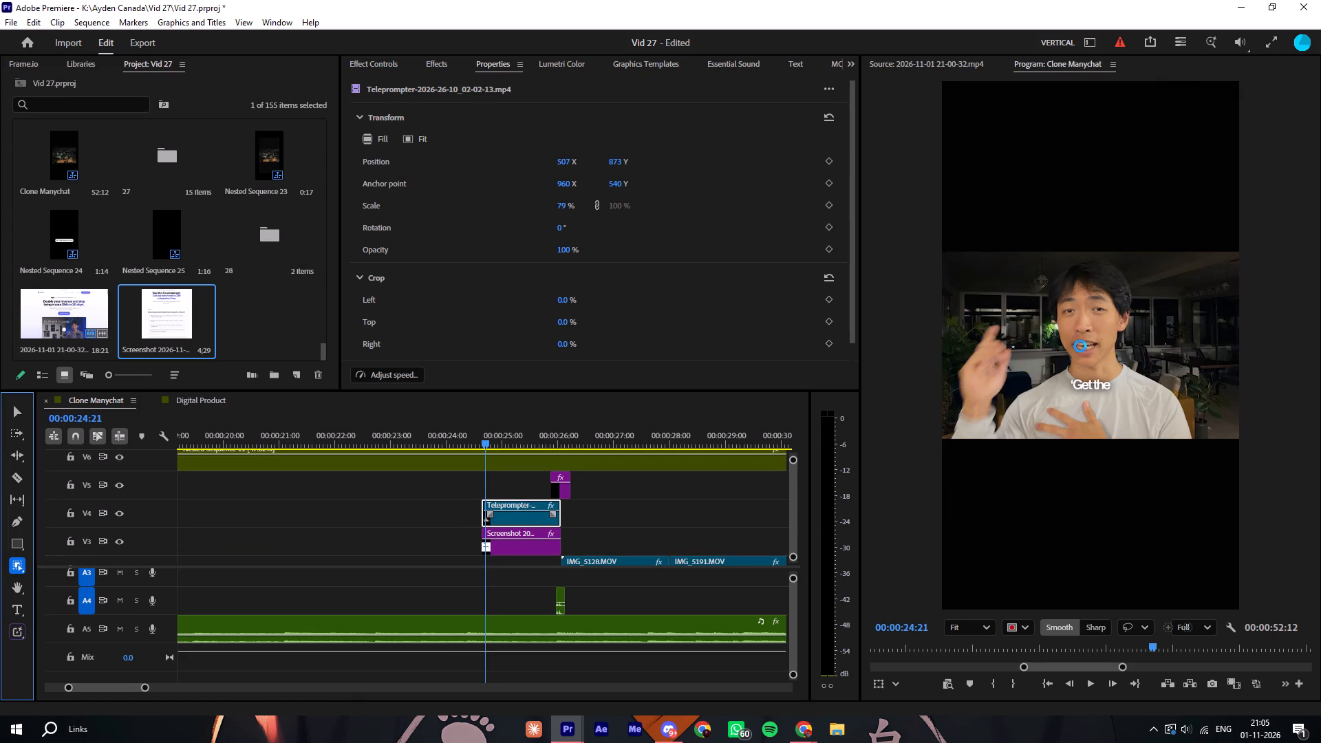
left_click(1085, 323)
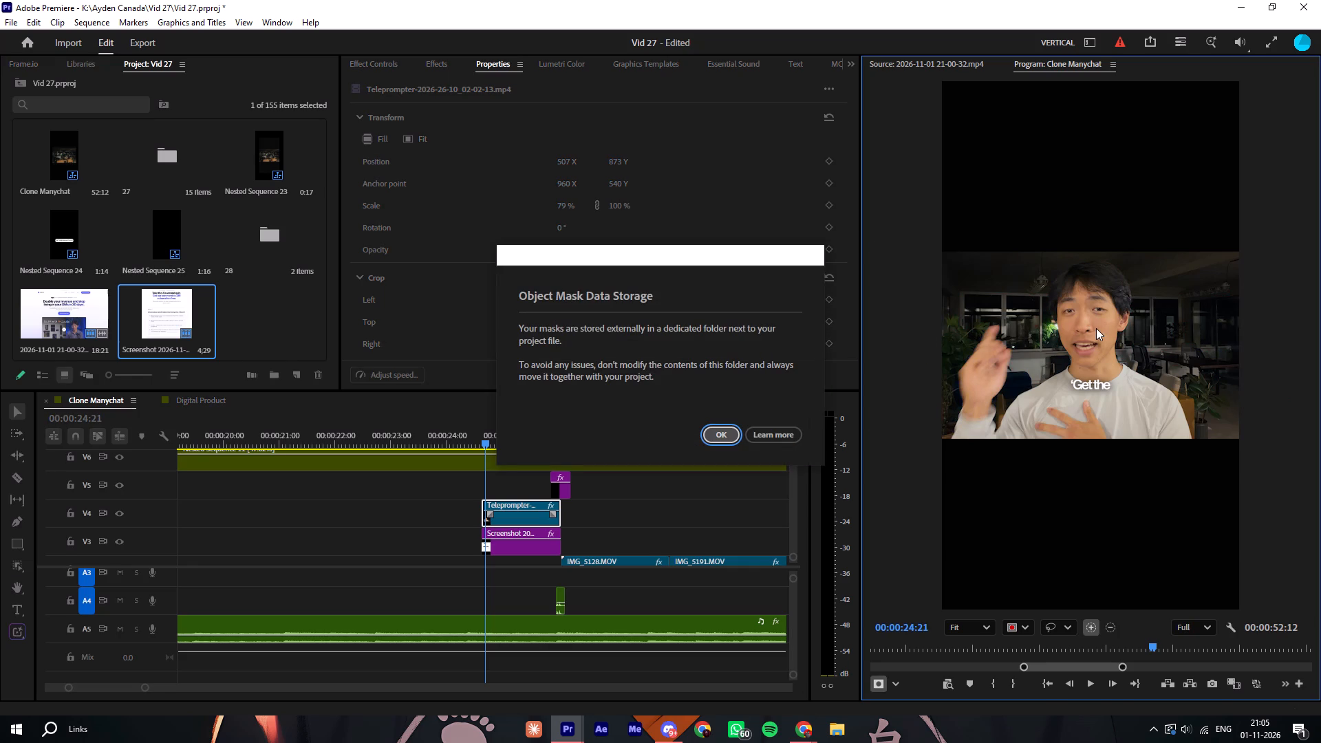
left_click(720, 424)
left_click(720, 440)
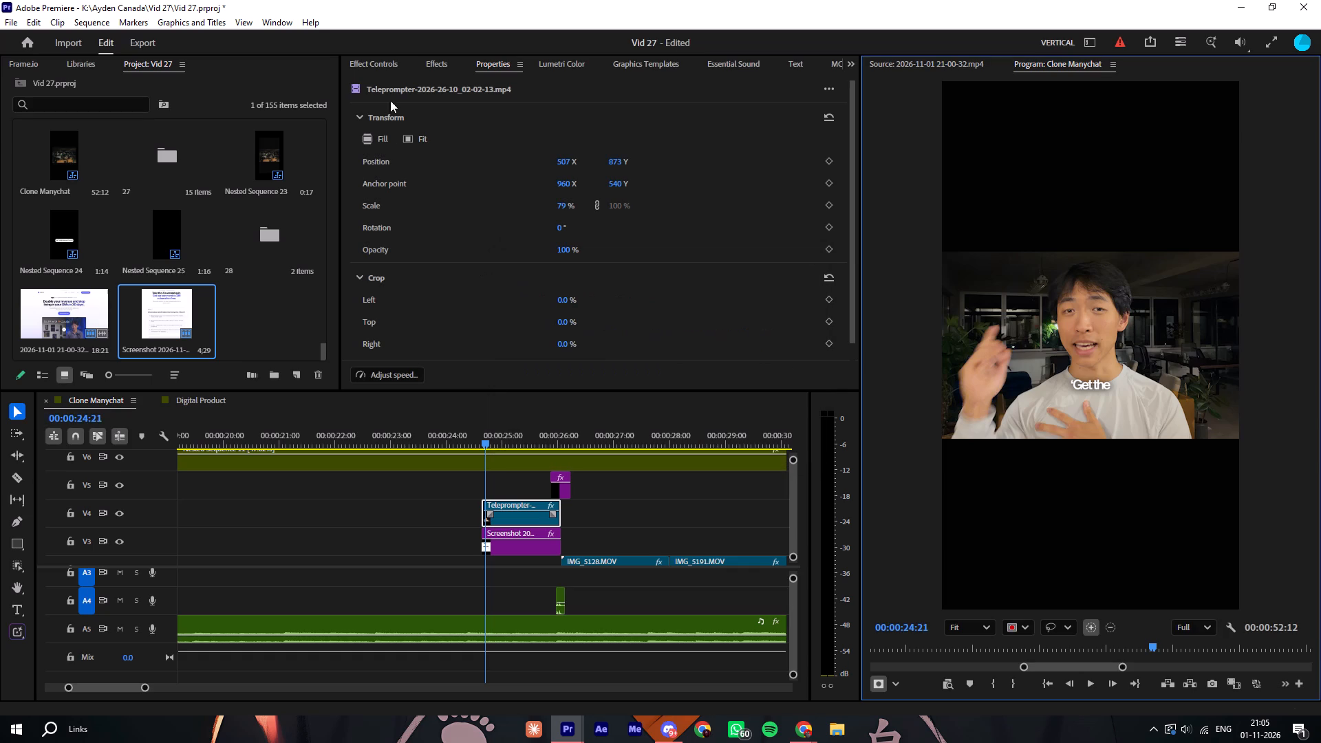
Track the speaker's object mask both backward and forward through the V4 Teleprompter segment.
left_click(383, 54)
left_click(376, 62)
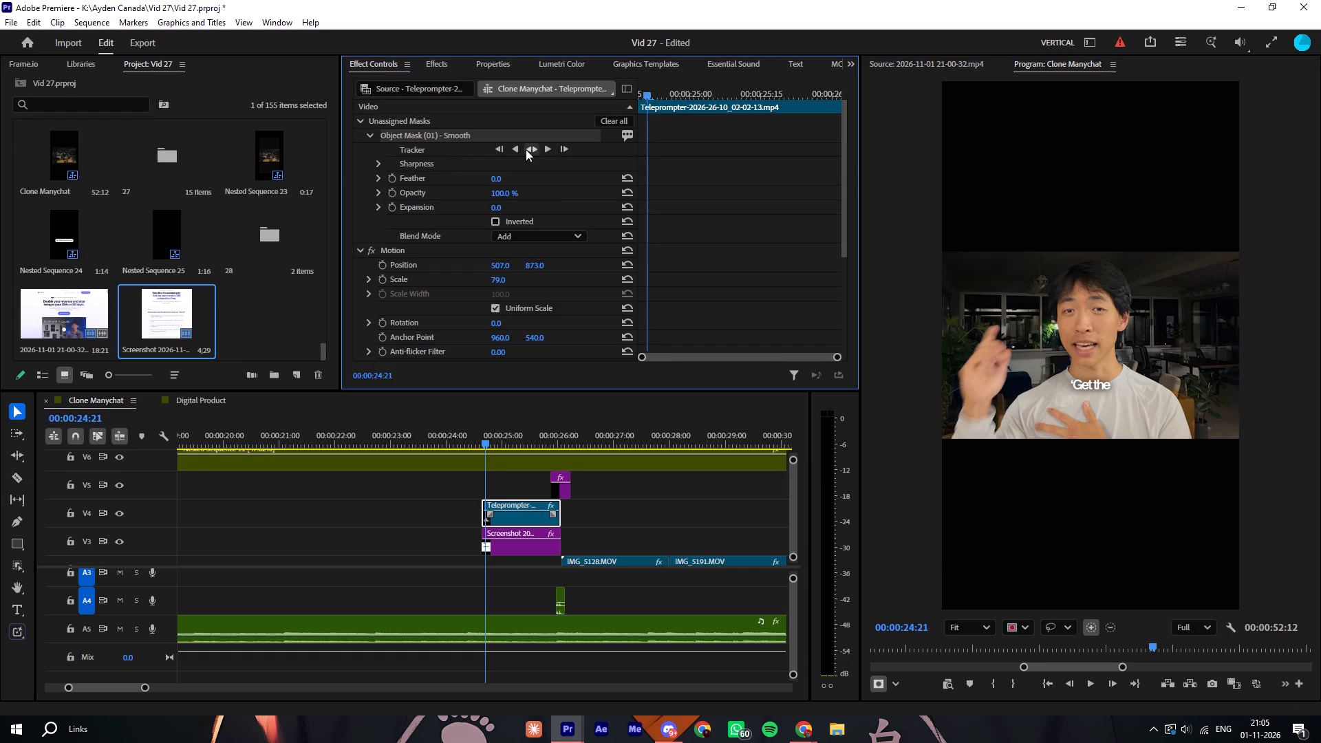
left_click(530, 149)
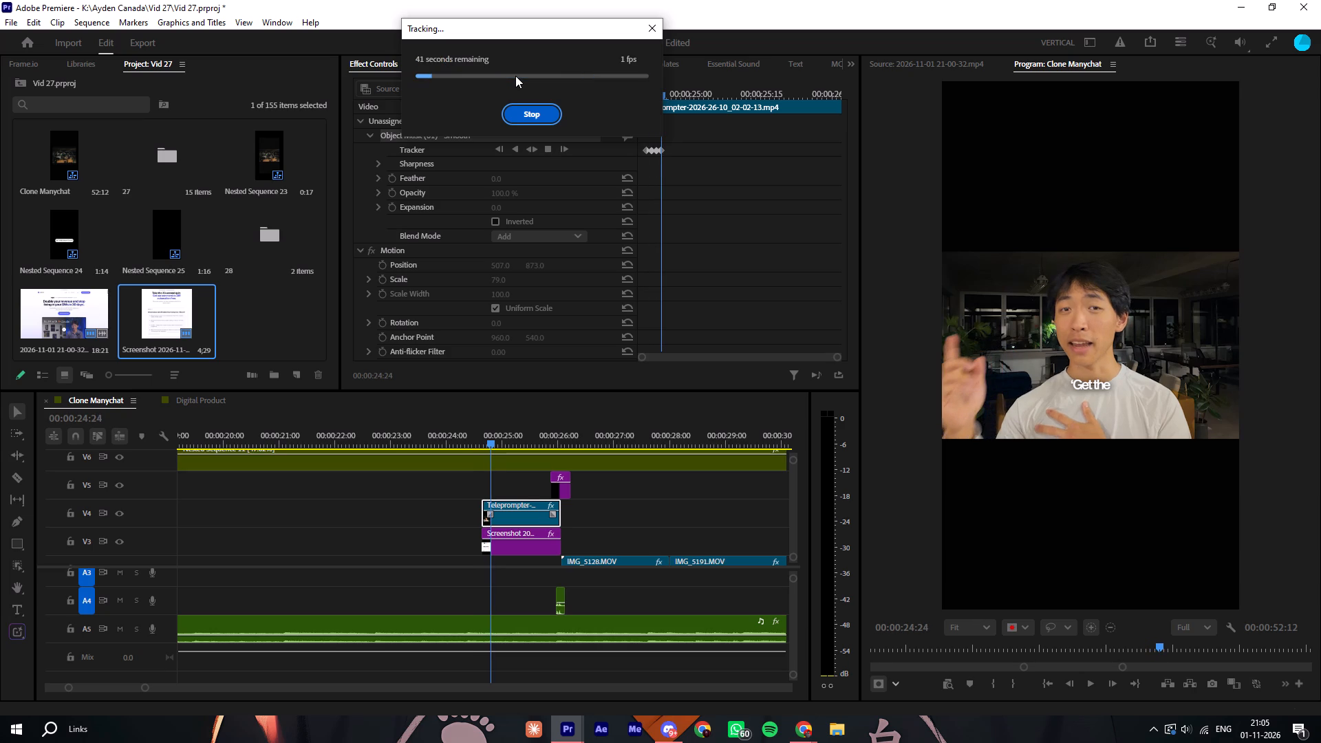
Search Windows for CapCut and open the app while the mask tracking runs.
left_click(54, 733)
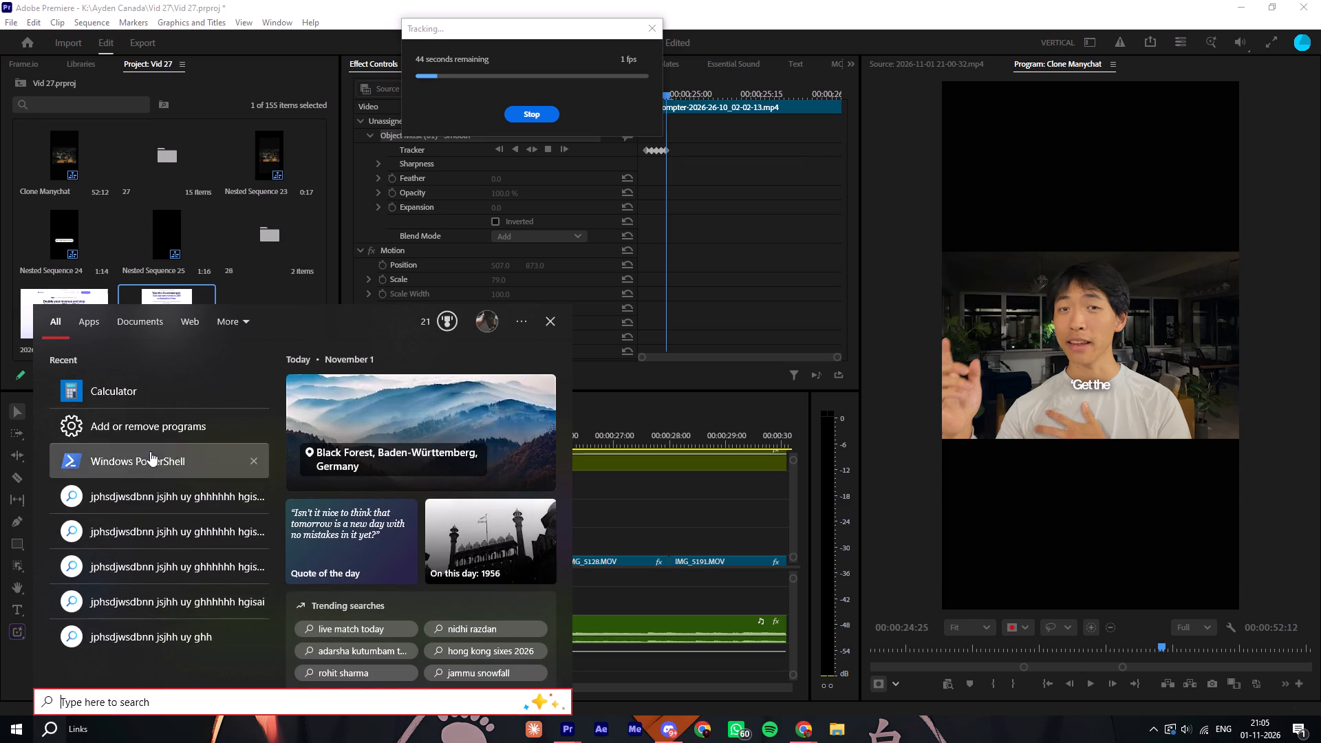
type("ca")
key("p")
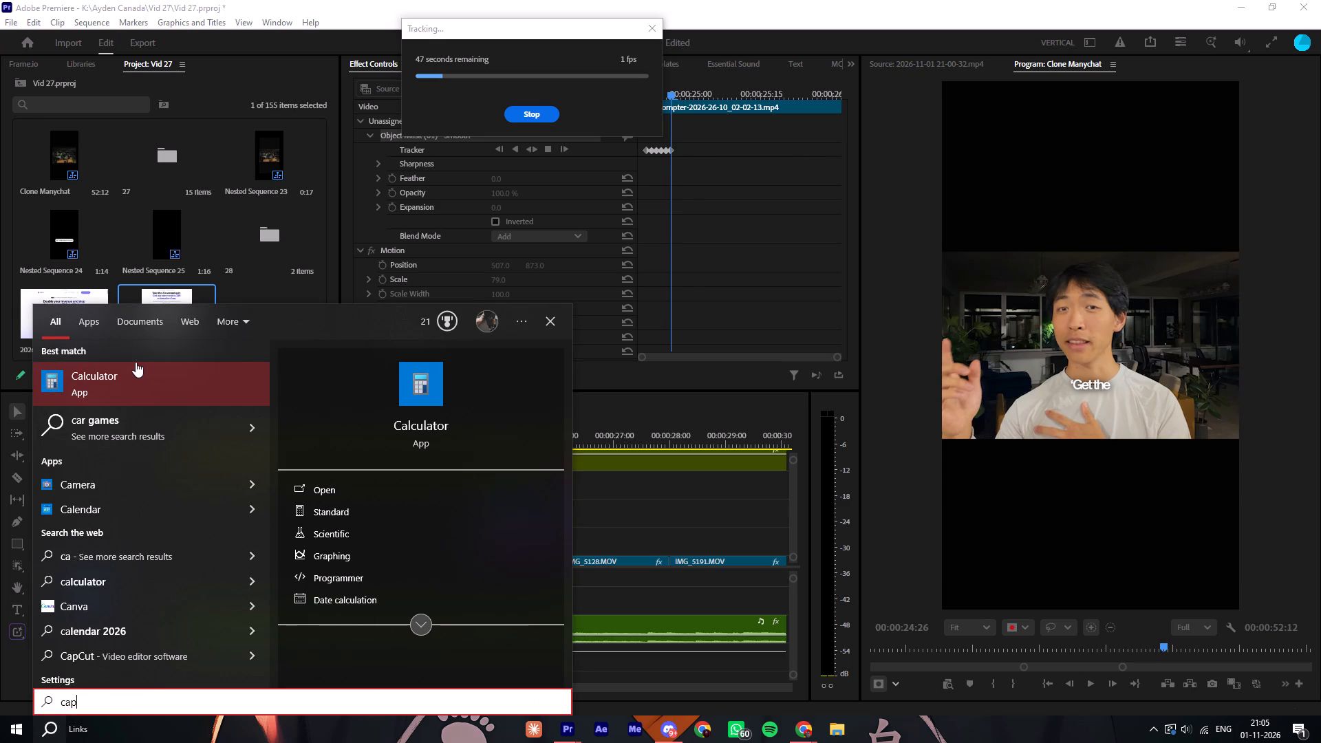
key("c")
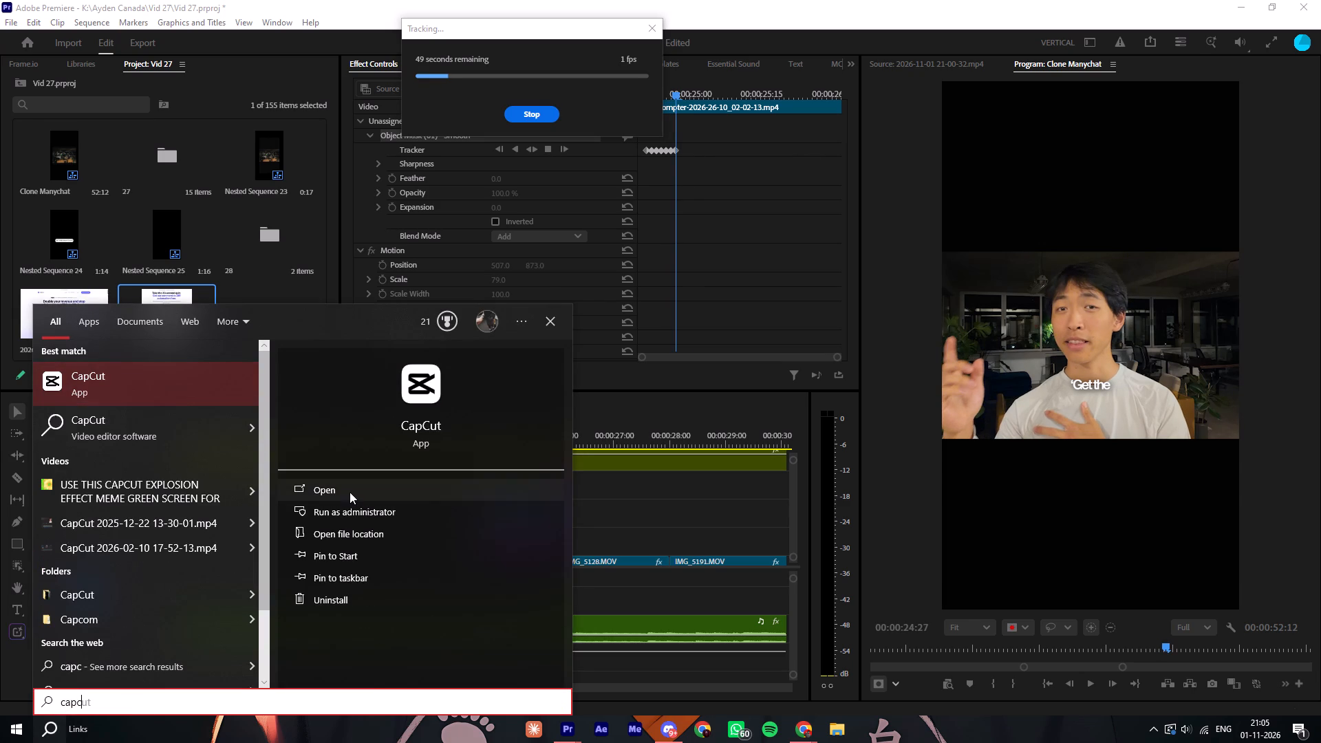
left_click(350, 491)
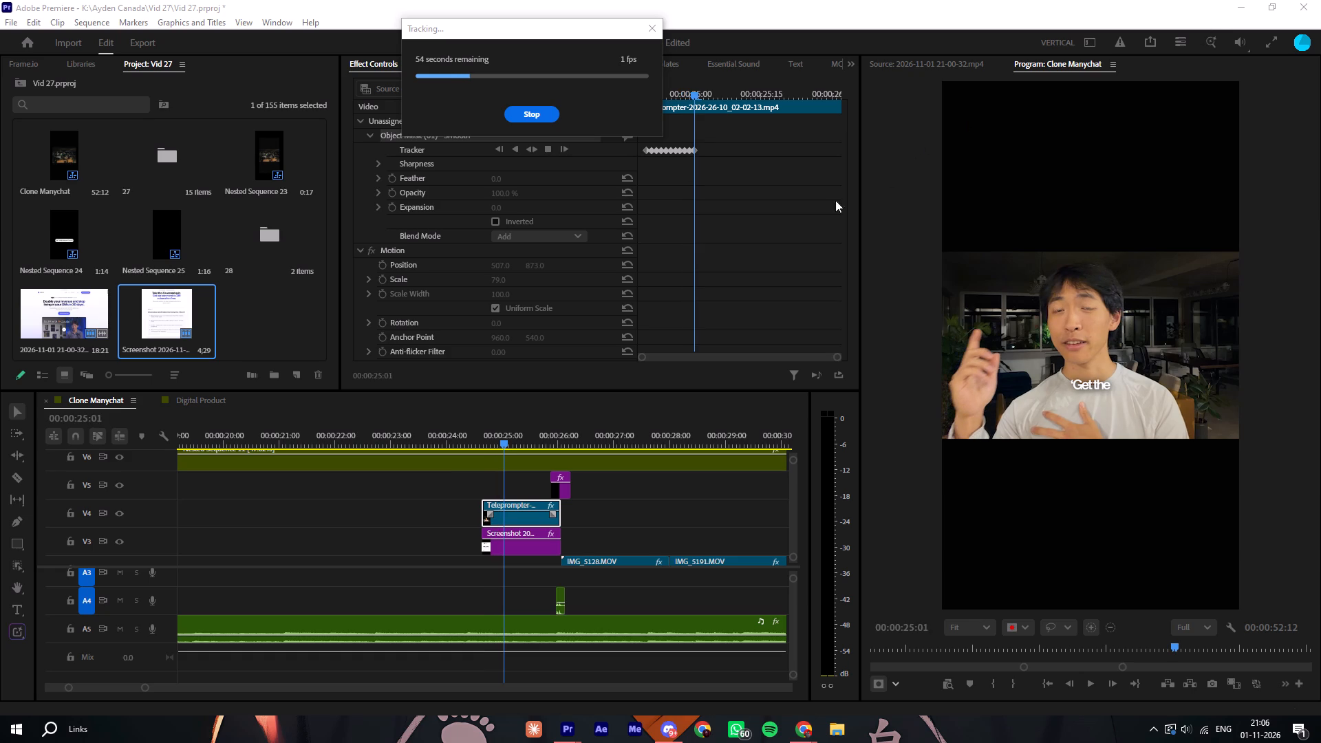
Show the hidden system tray icons.
left_click(1157, 733)
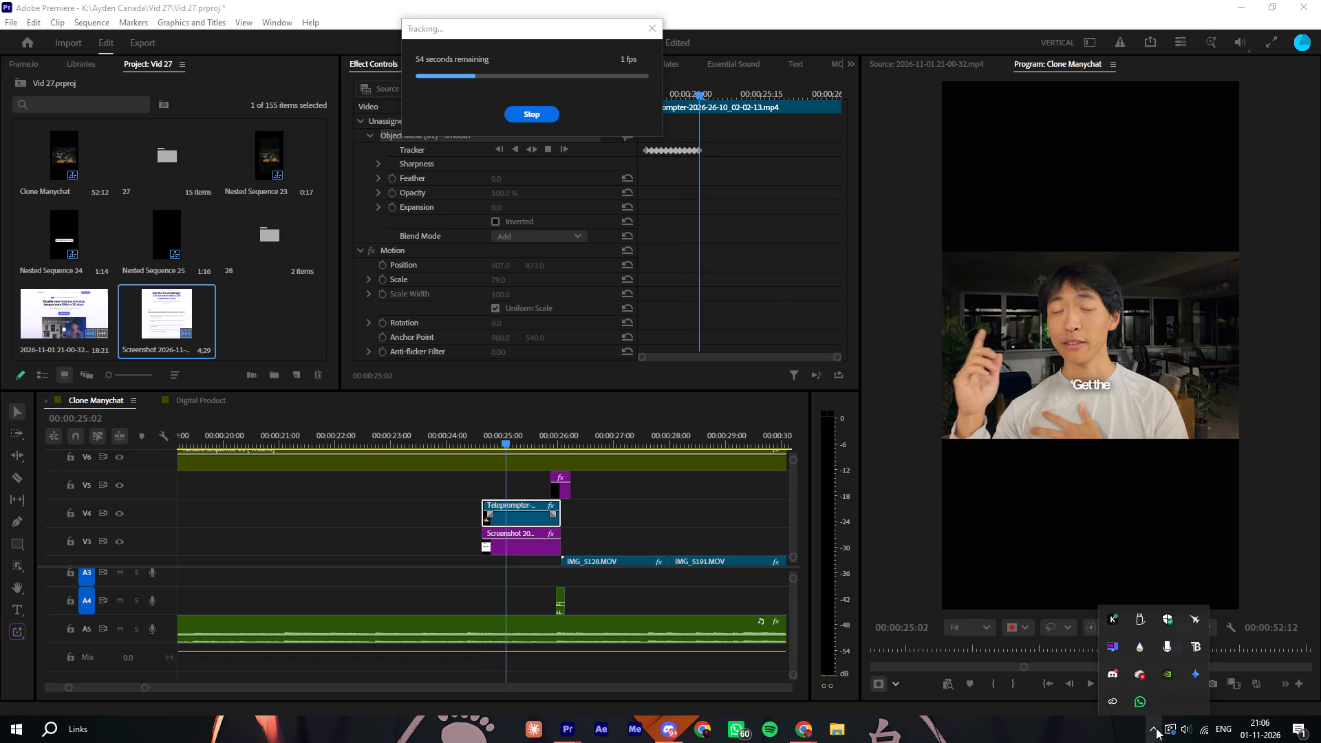
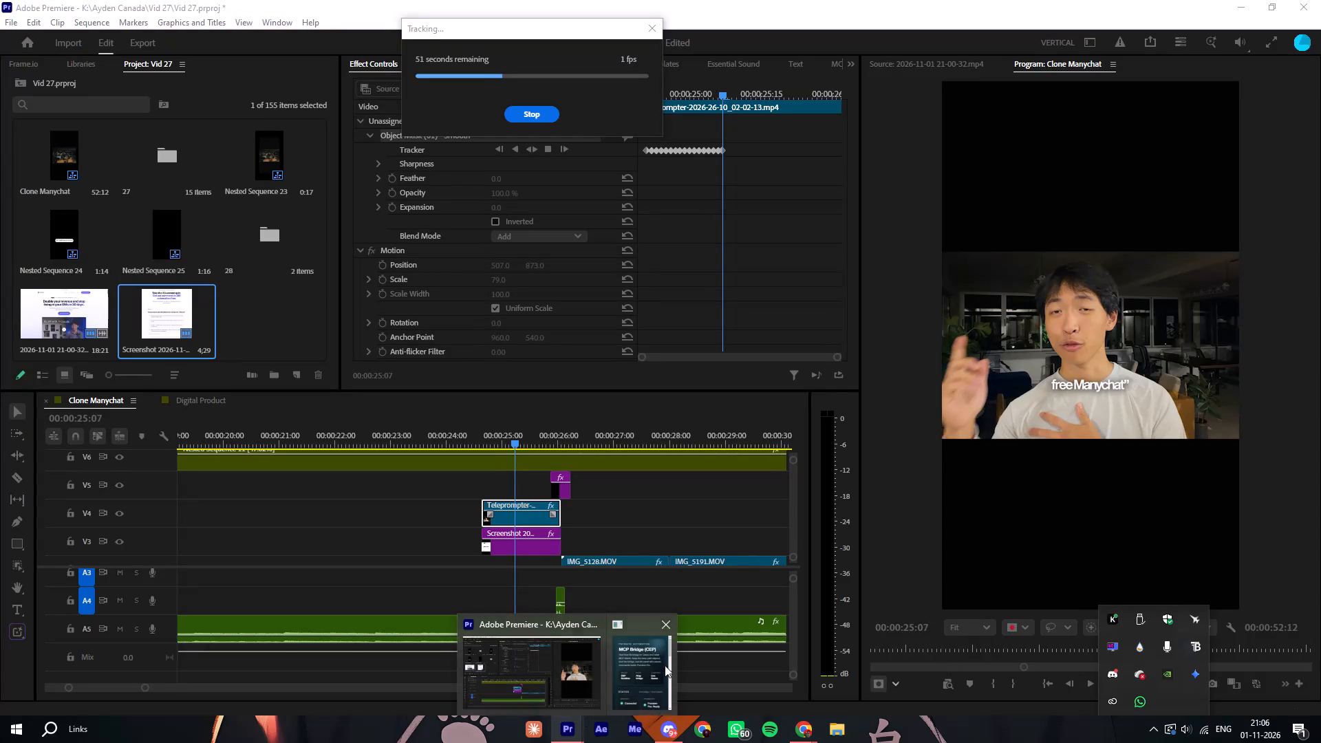
Close the floating MCP Bridge (CEP) window while the mask tracking runs.
left_click(667, 625)
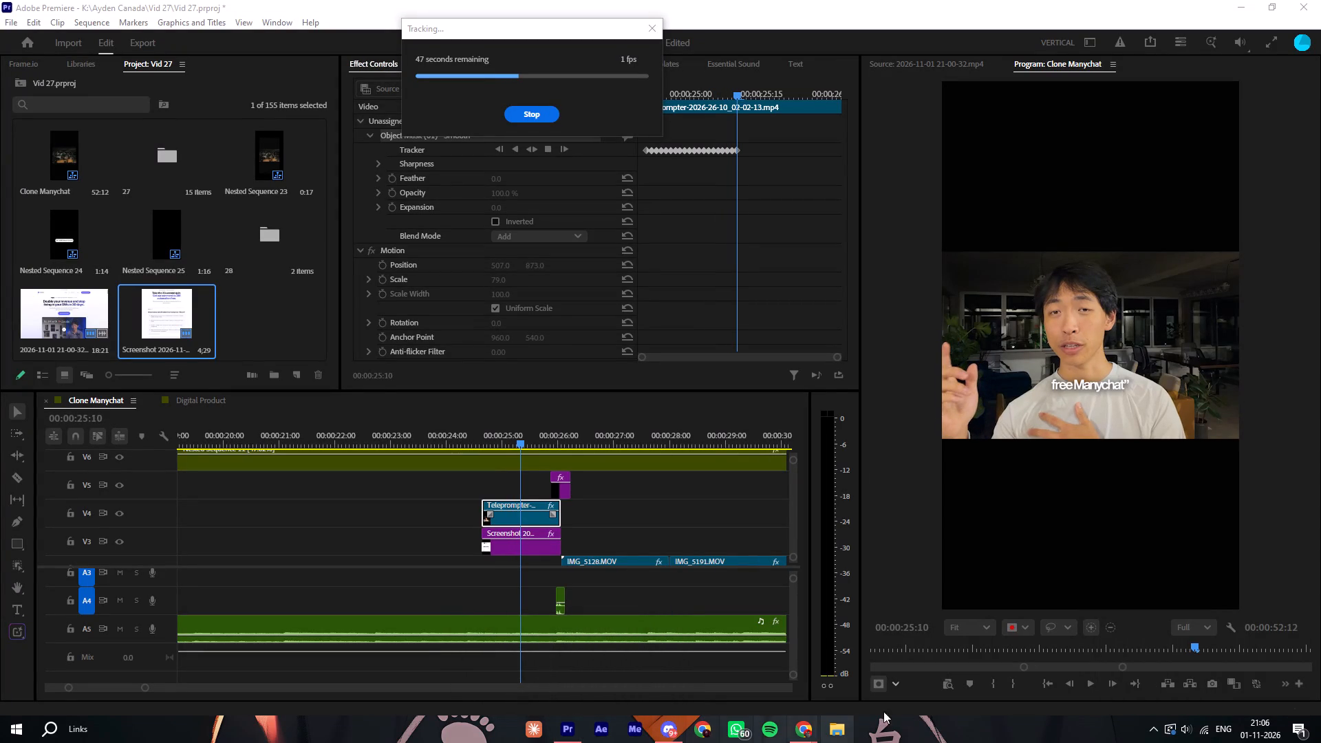
Show the hidden system tray icons again.
left_click(1146, 729)
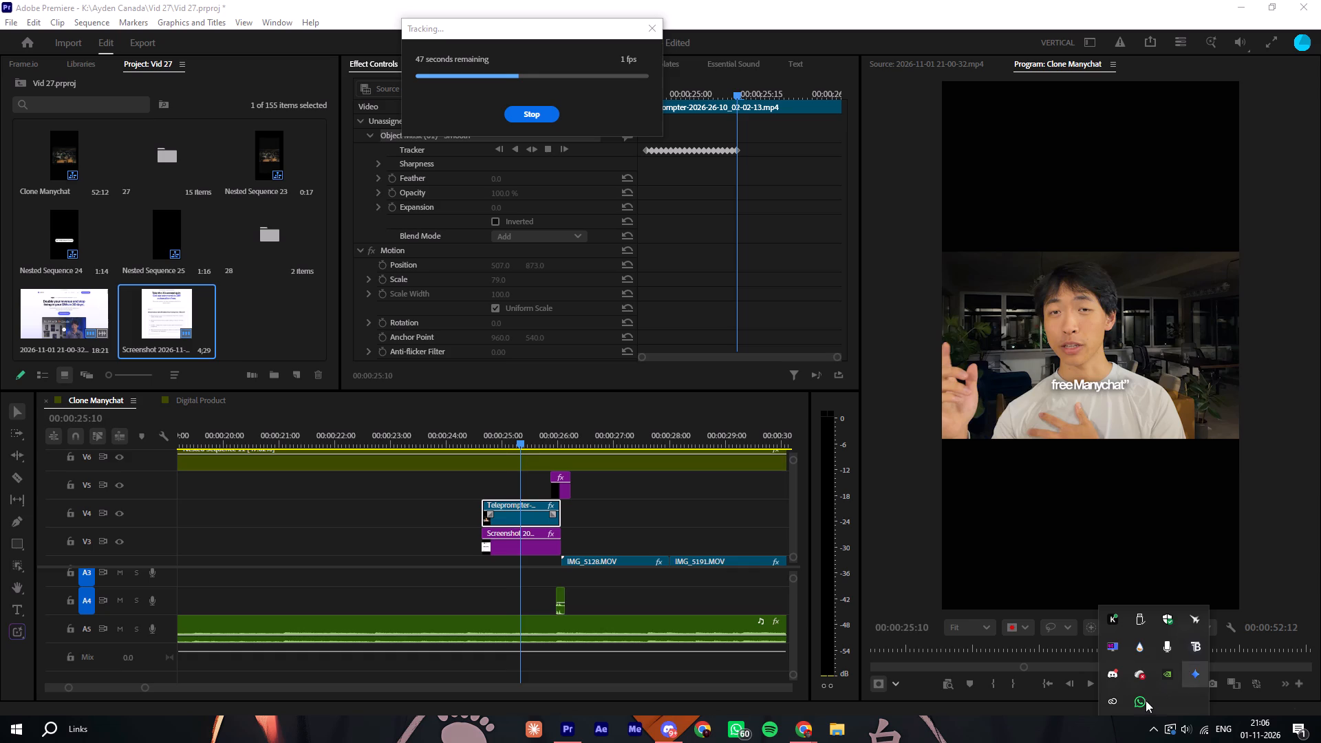
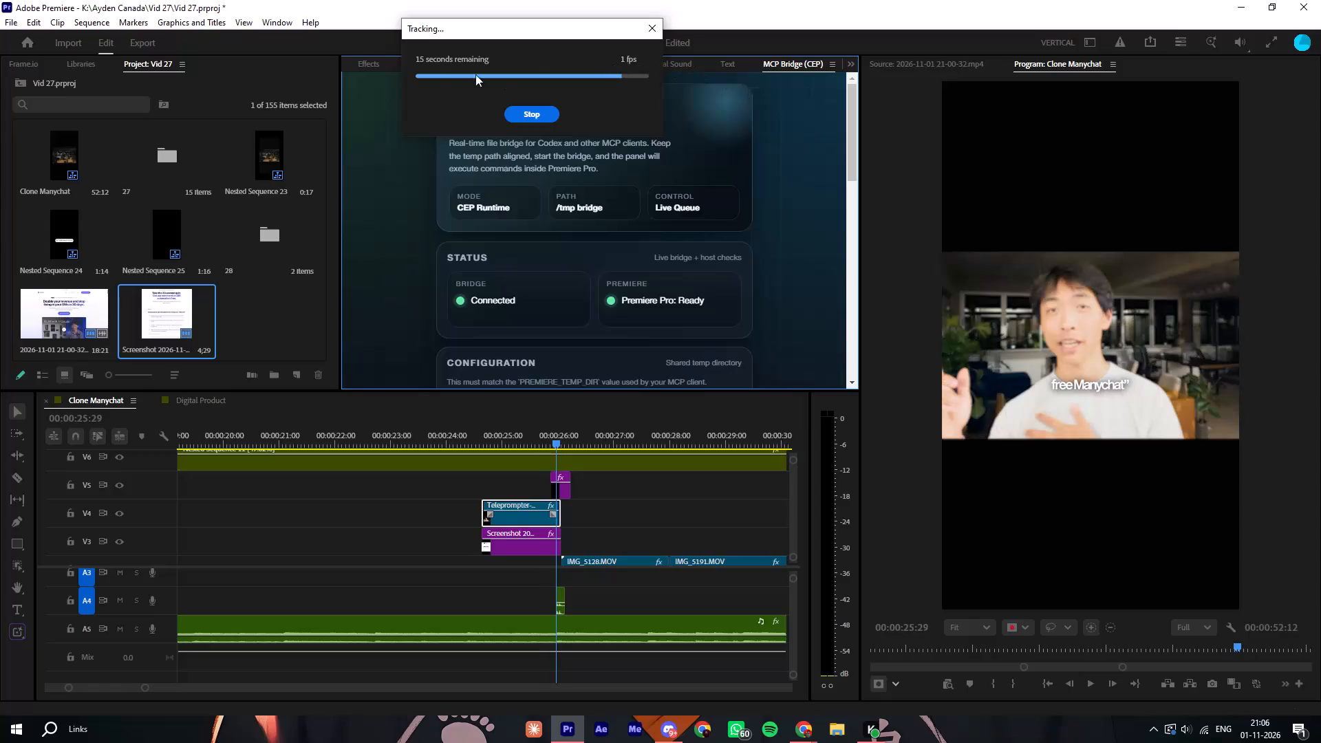
Move the Tracking progress window clear of the obscured headings and try to bring up Effects in place of MCP Bridge (CEP).
left_click(364, 63)
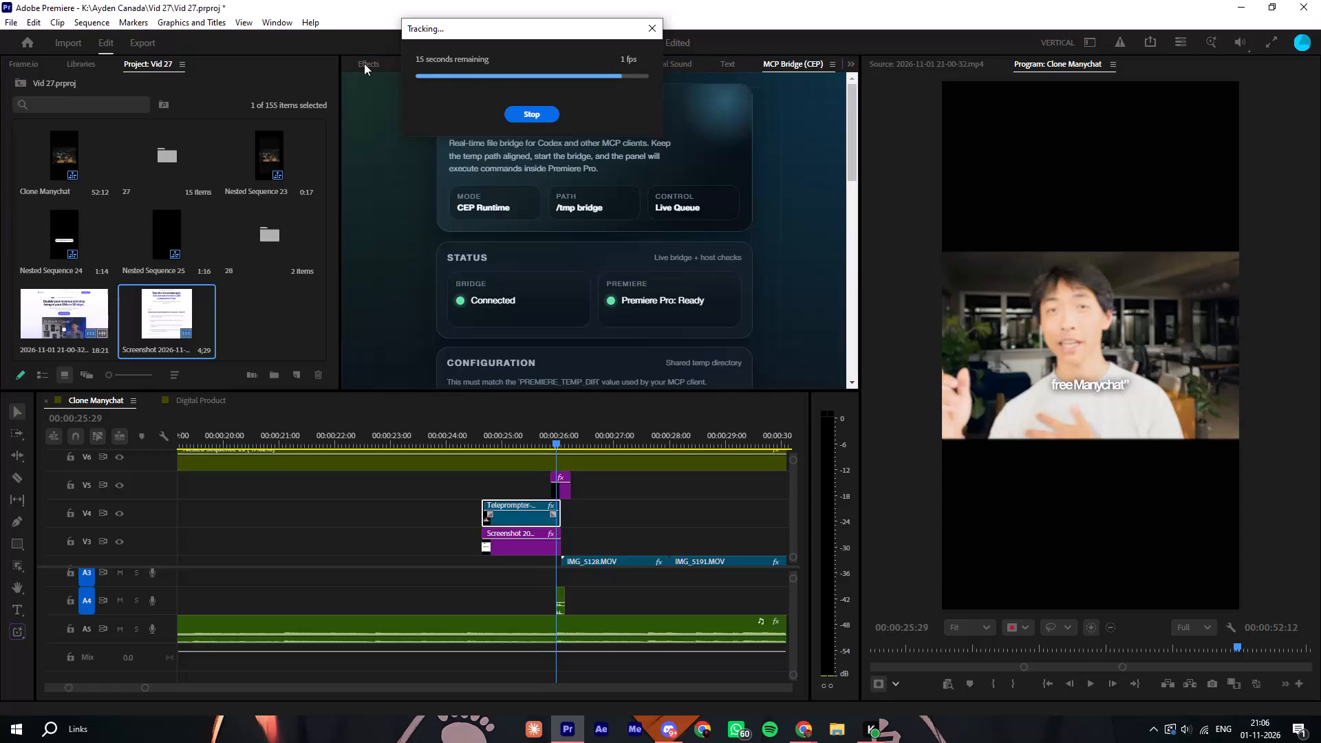
left_click_drag(522, 33, 541, 194)
left_click(367, 65)
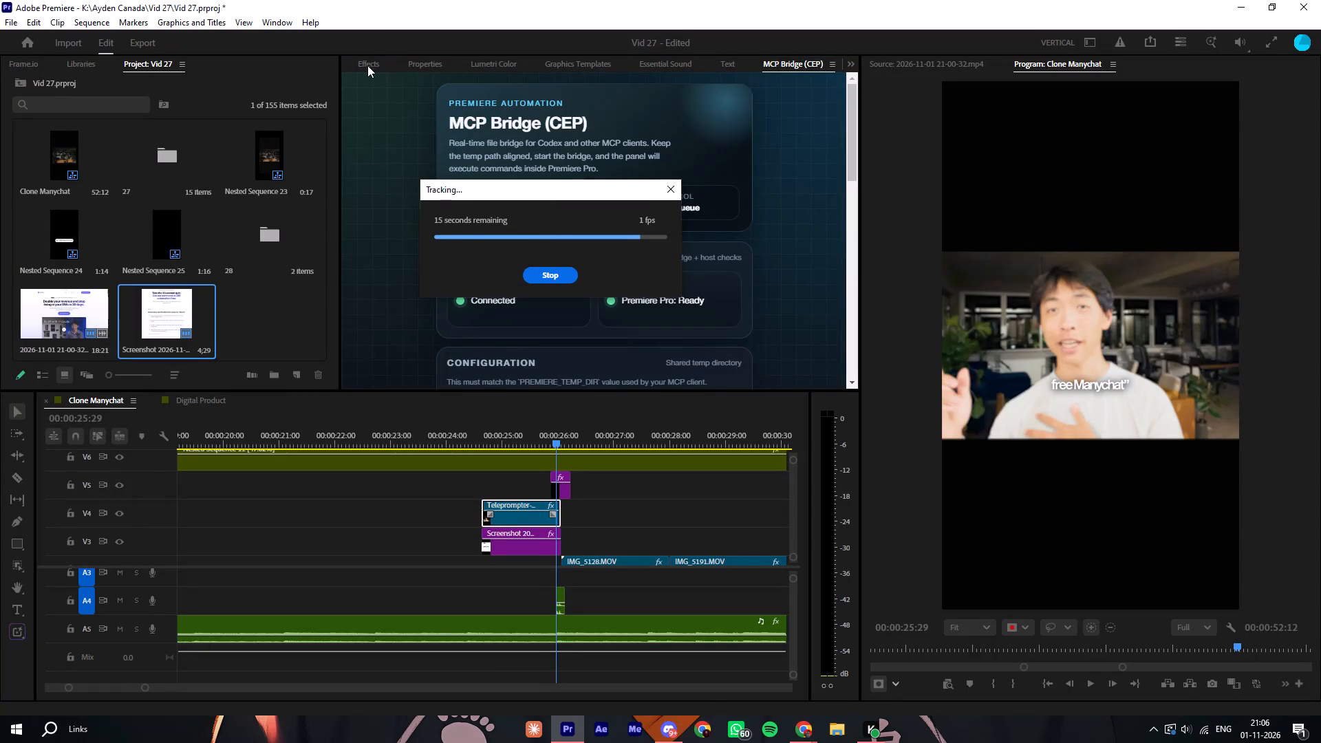
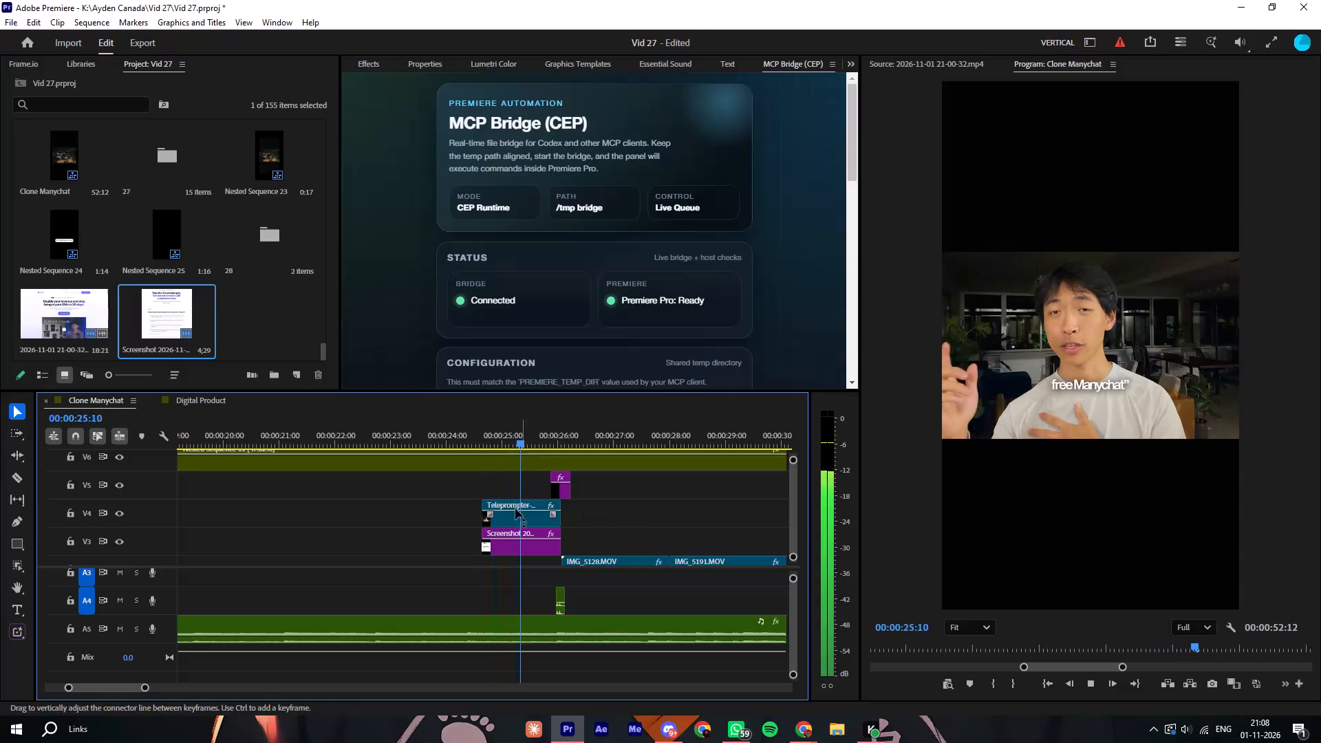
Move the Object Mask of the Teleprompter clip on V4 into its Opacity effect and check the result in playback.
left_click(518, 509)
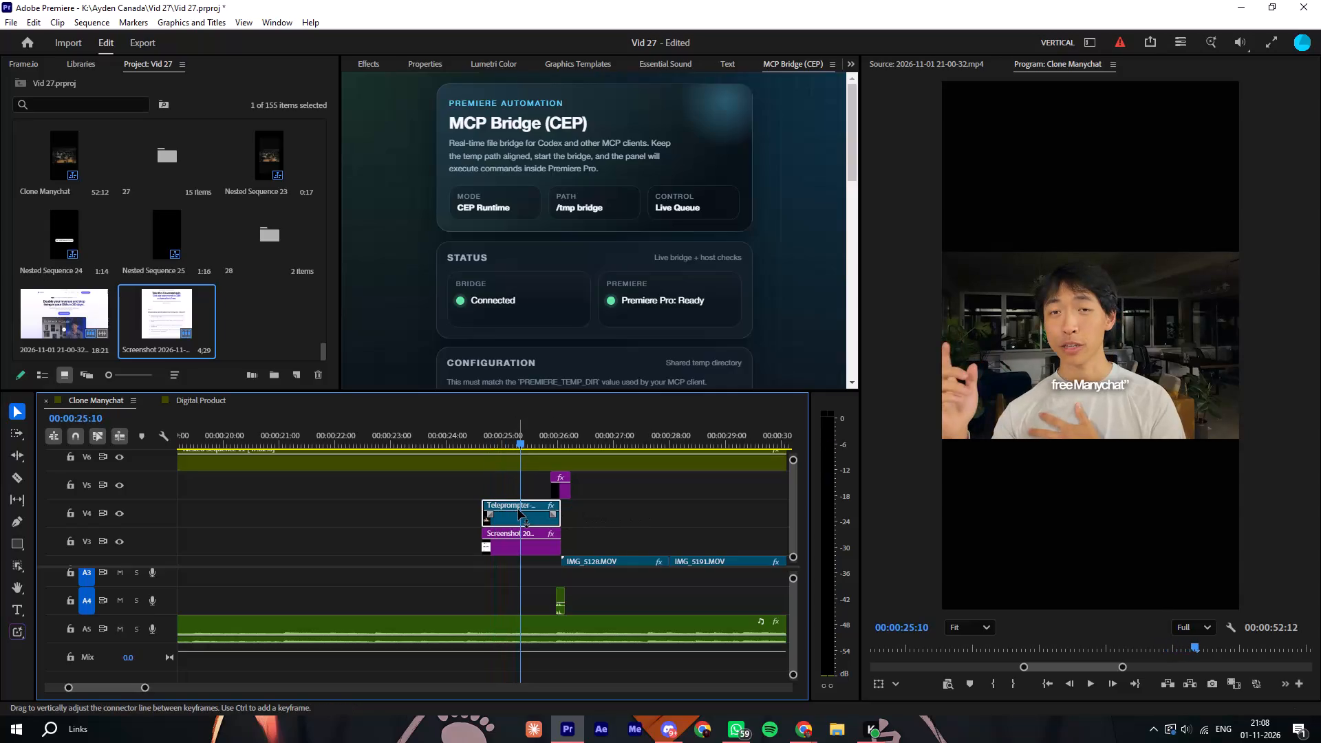
left_click(372, 66)
left_click(355, 64)
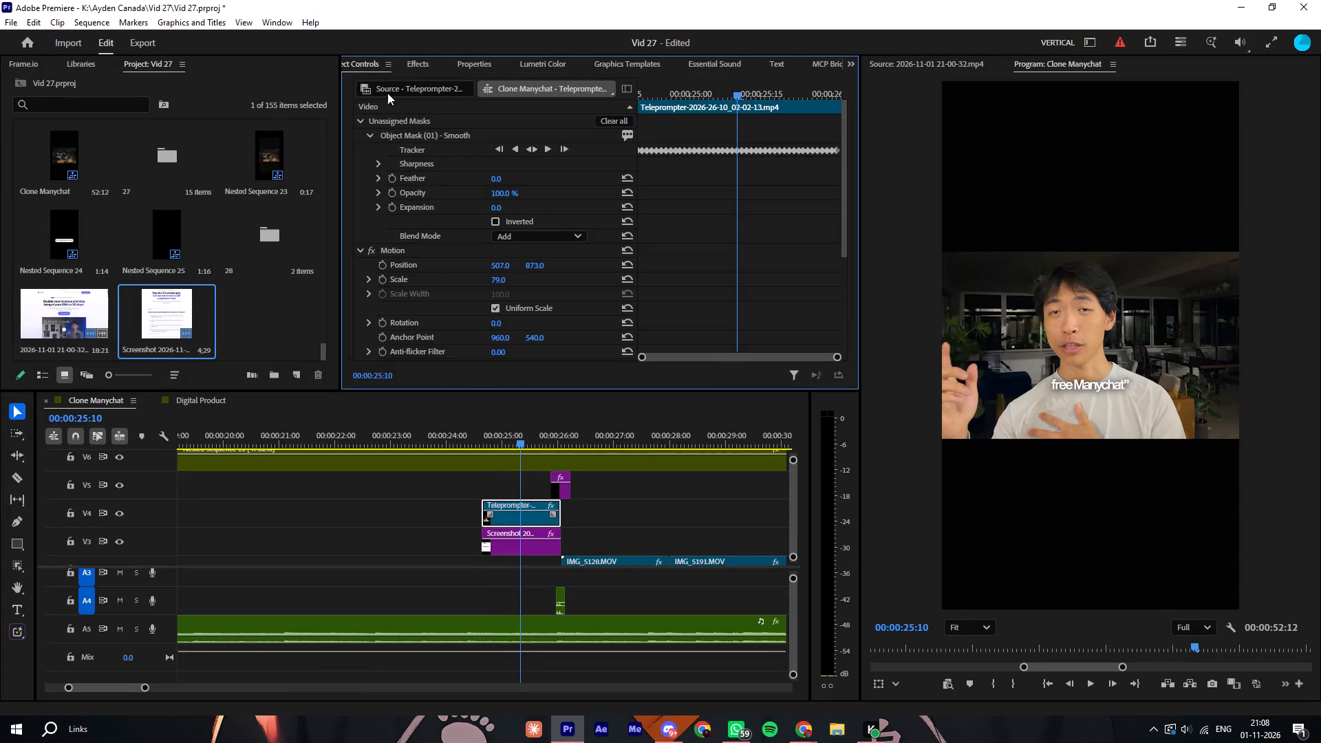
left_click_drag(408, 132, 413, 285)
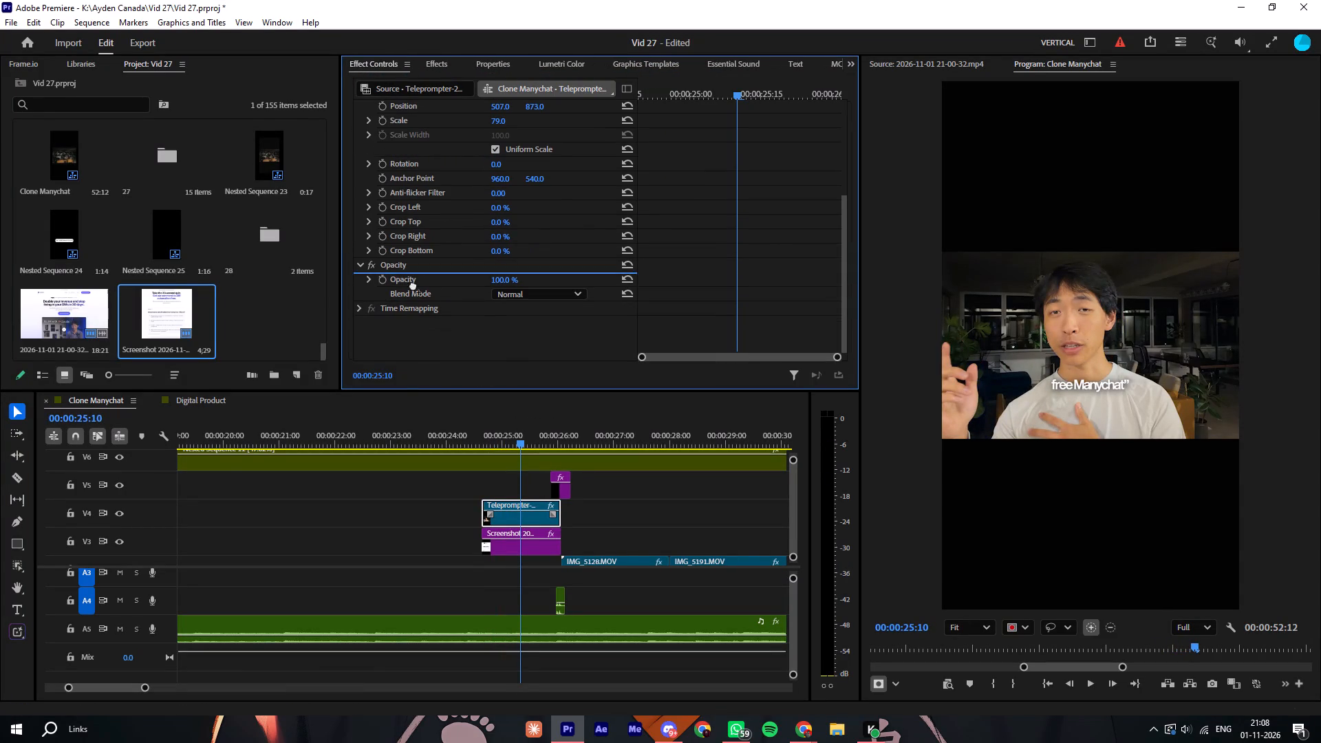
left_click_drag(413, 285, 409, 283)
left_click(698, 529)
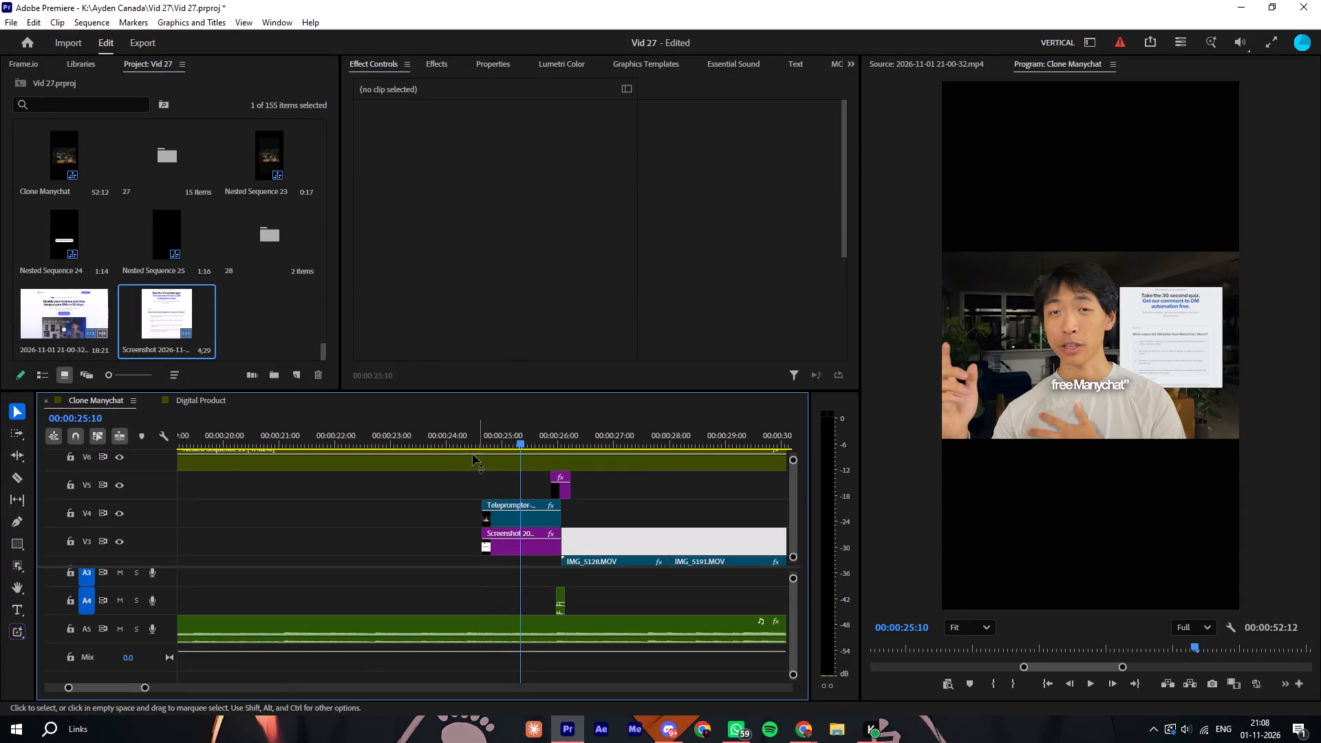
left_click(464, 441)
key("space")
key("space")
Apply the "blur pop up" preset to the quiz screenshot clip on V3 and preview its entrance.
left_click(513, 541)
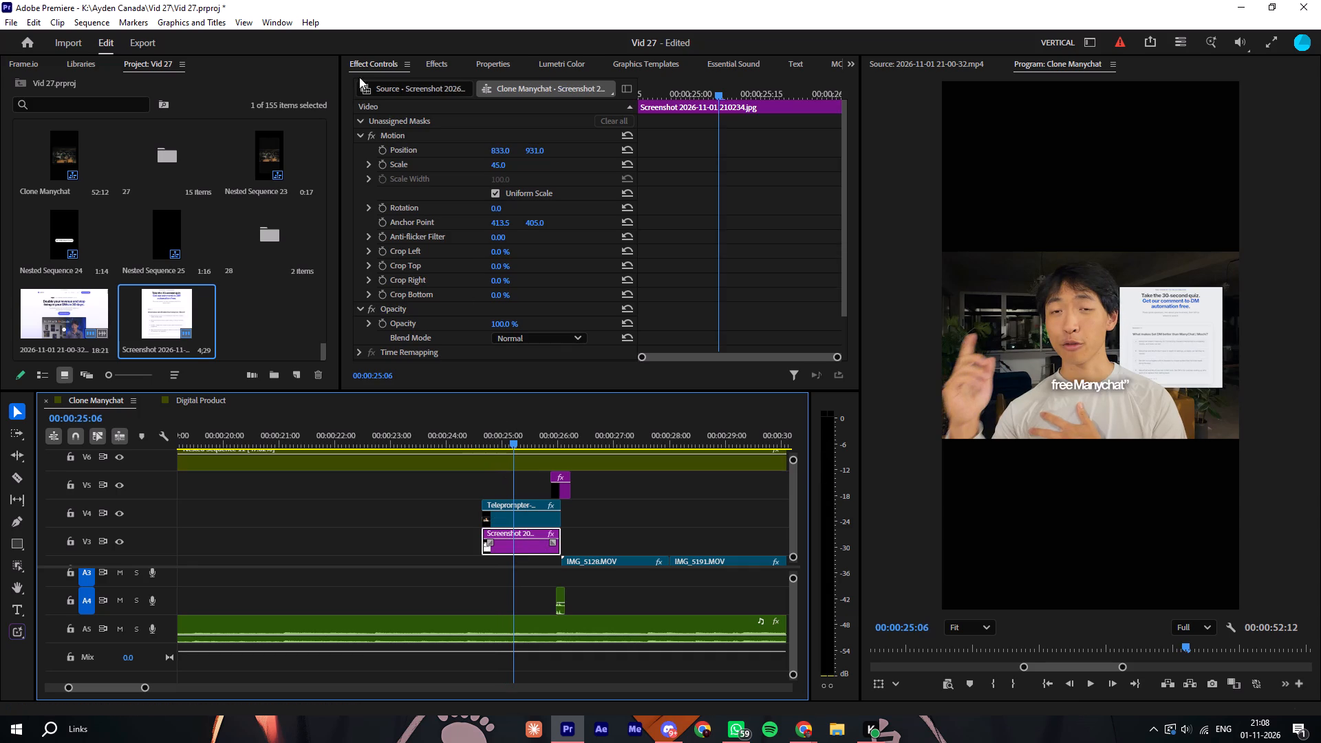
left_click(449, 65)
left_click(420, 88)
type("po")
key("p")
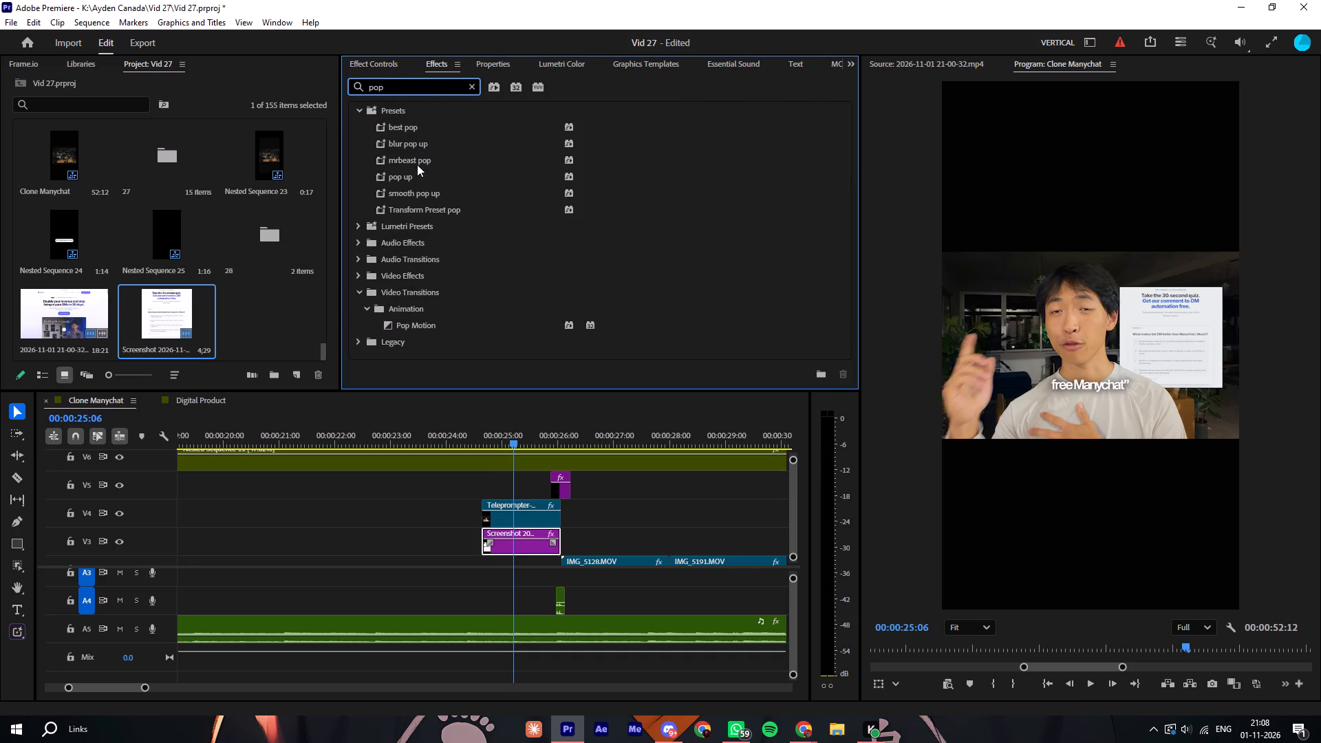
left_click_drag(414, 144, 513, 552)
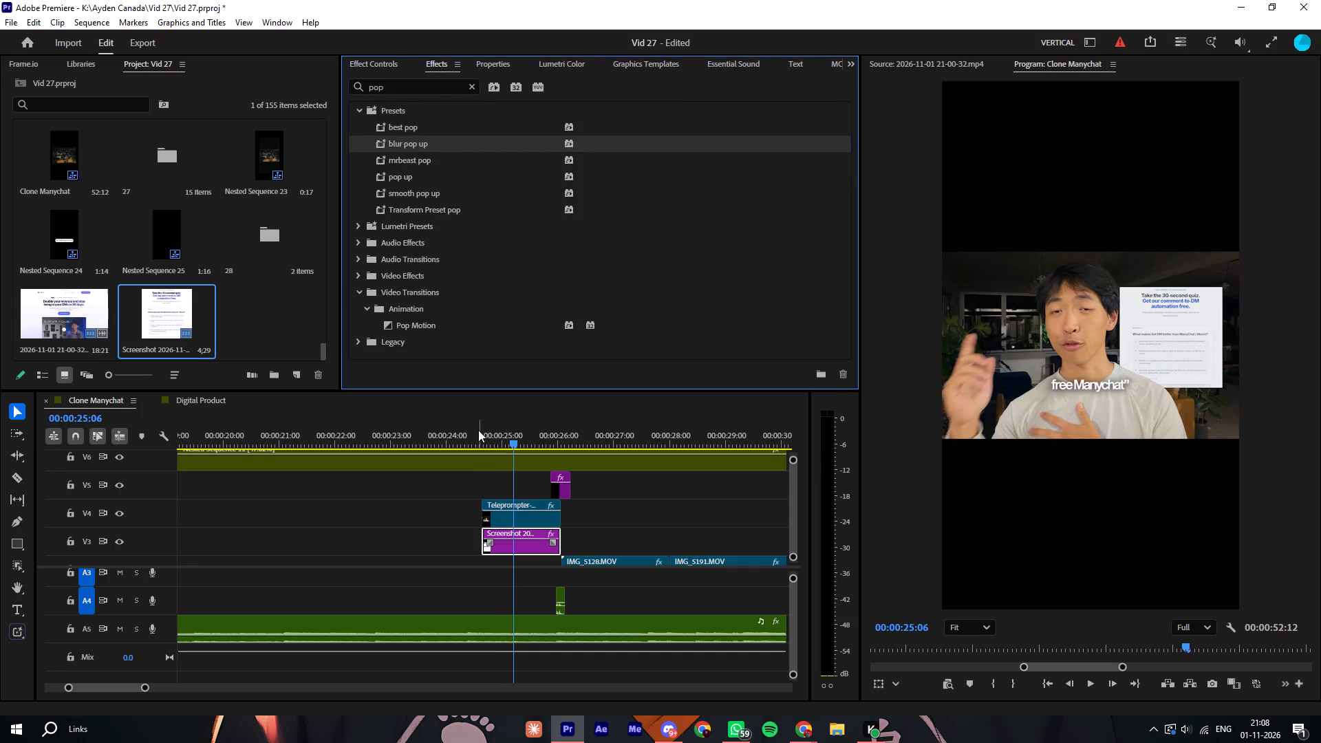
left_click(475, 416)
left_click(478, 428)
key("space")
left_click(477, 434)
key("space")
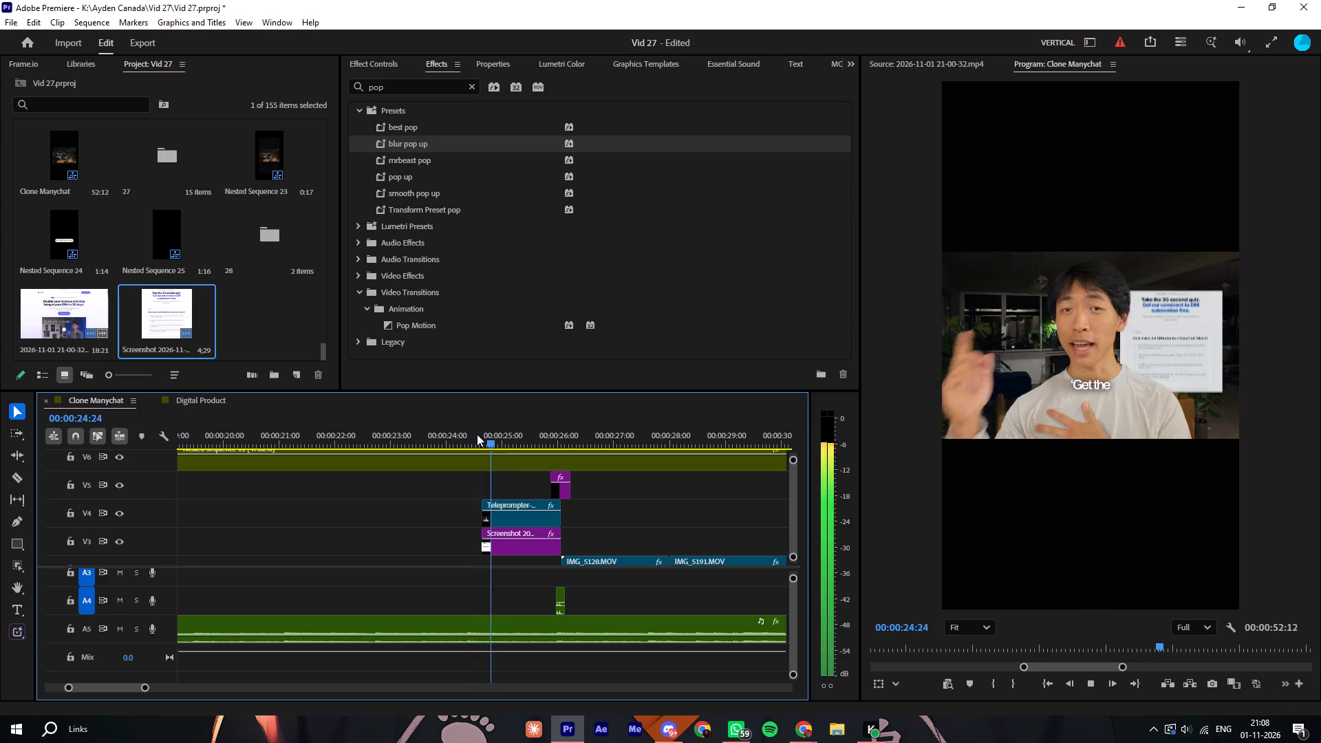
left_click(469, 435)
key("space")
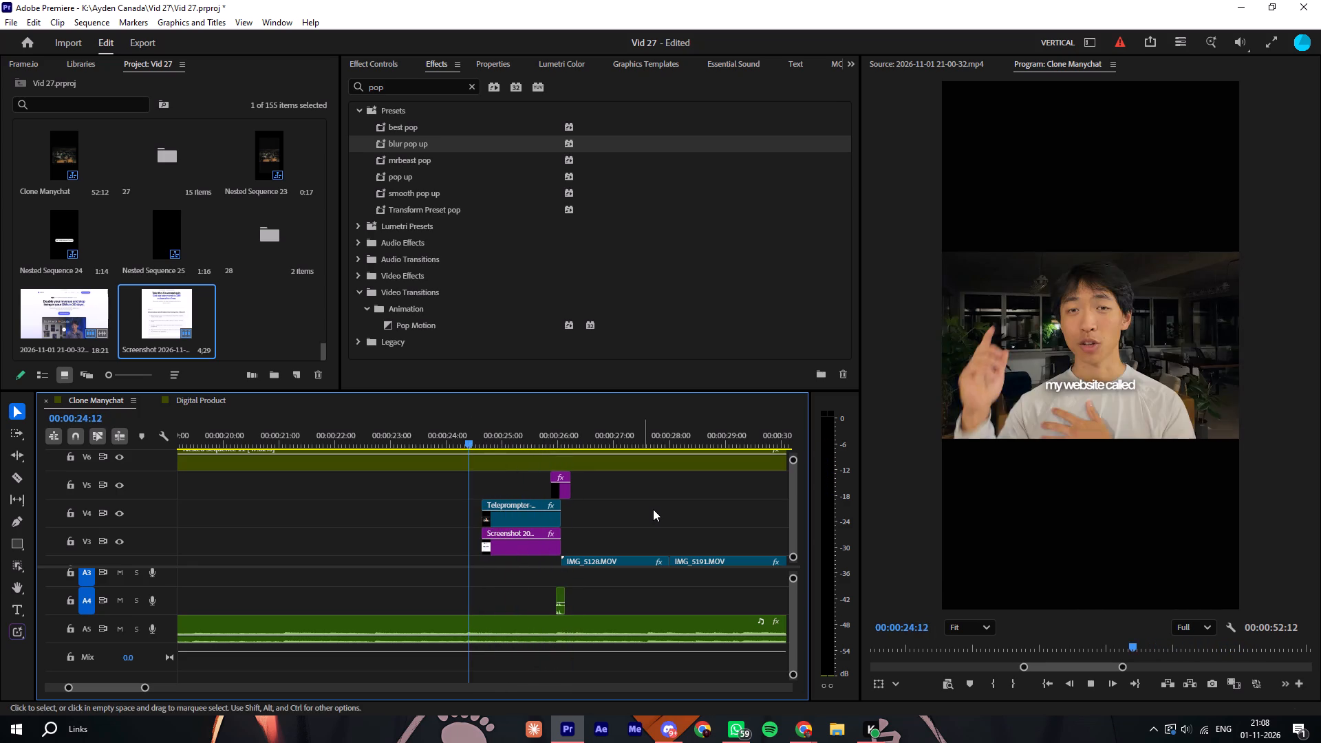
left_click(654, 509)
key("space")
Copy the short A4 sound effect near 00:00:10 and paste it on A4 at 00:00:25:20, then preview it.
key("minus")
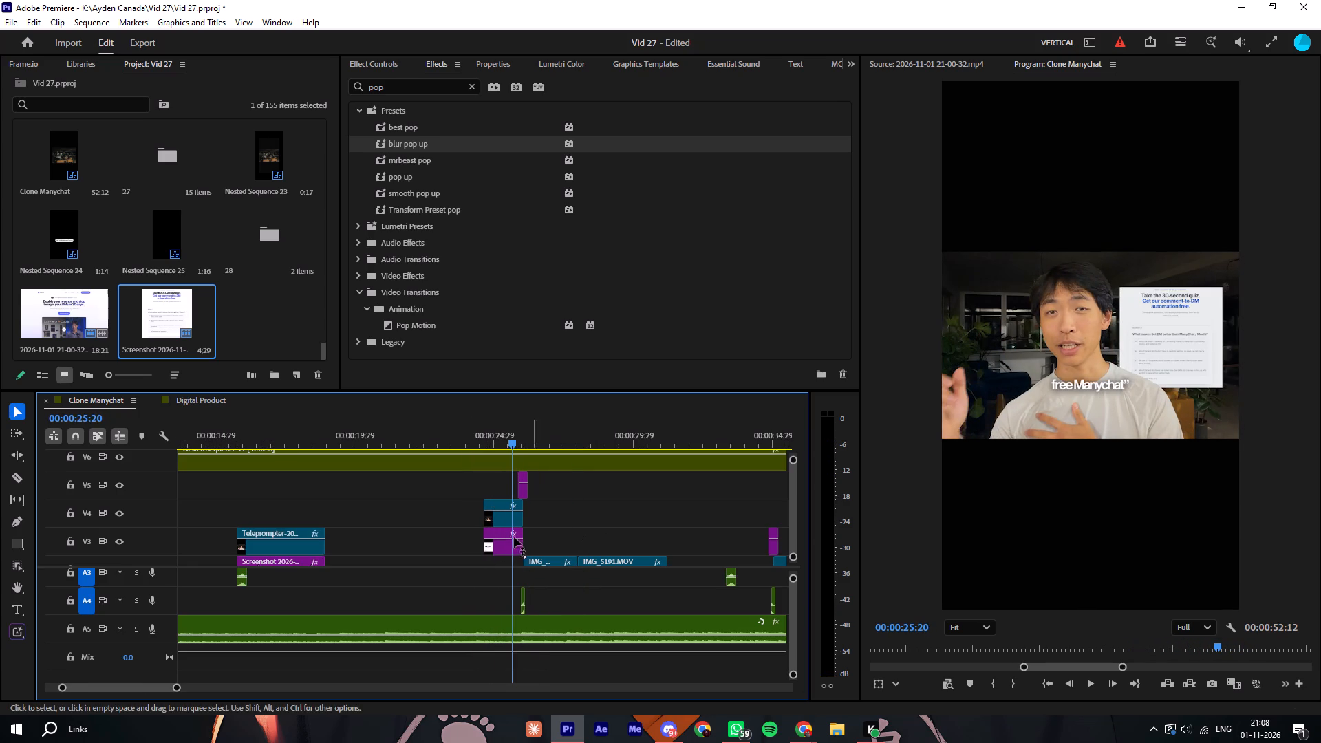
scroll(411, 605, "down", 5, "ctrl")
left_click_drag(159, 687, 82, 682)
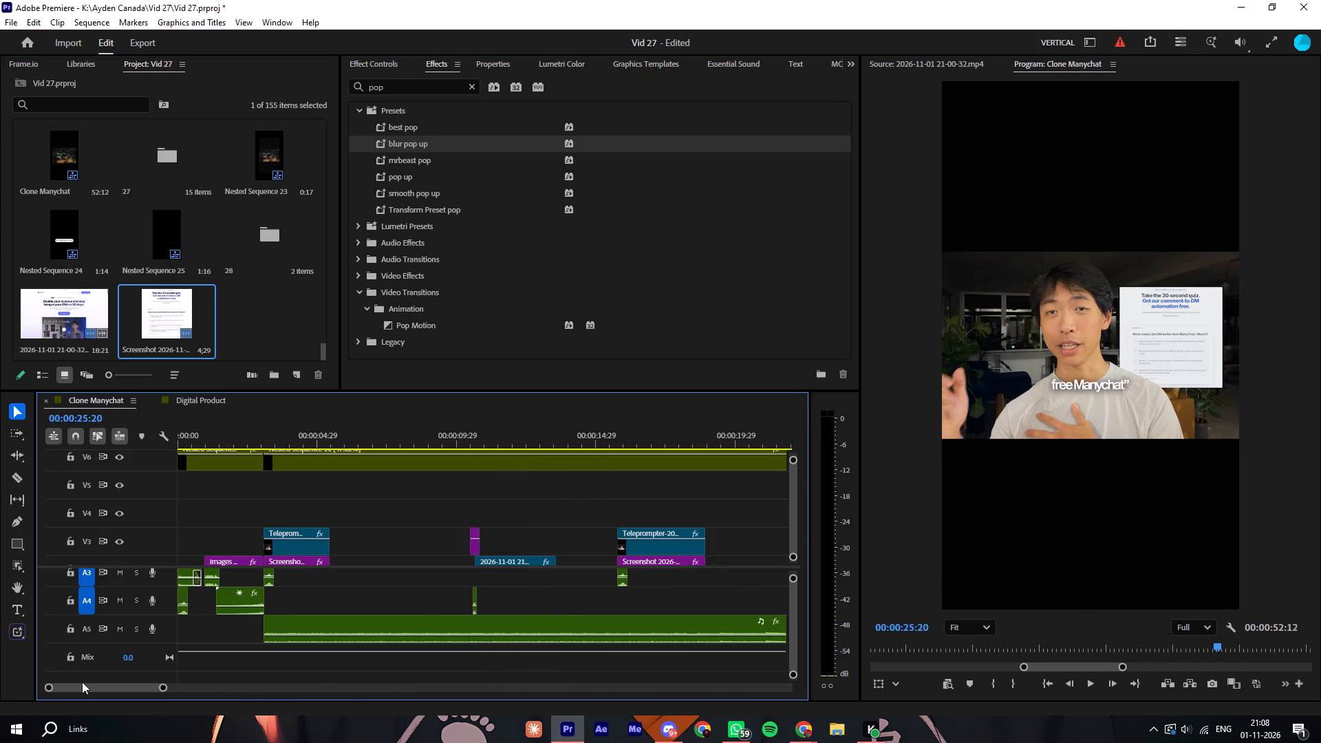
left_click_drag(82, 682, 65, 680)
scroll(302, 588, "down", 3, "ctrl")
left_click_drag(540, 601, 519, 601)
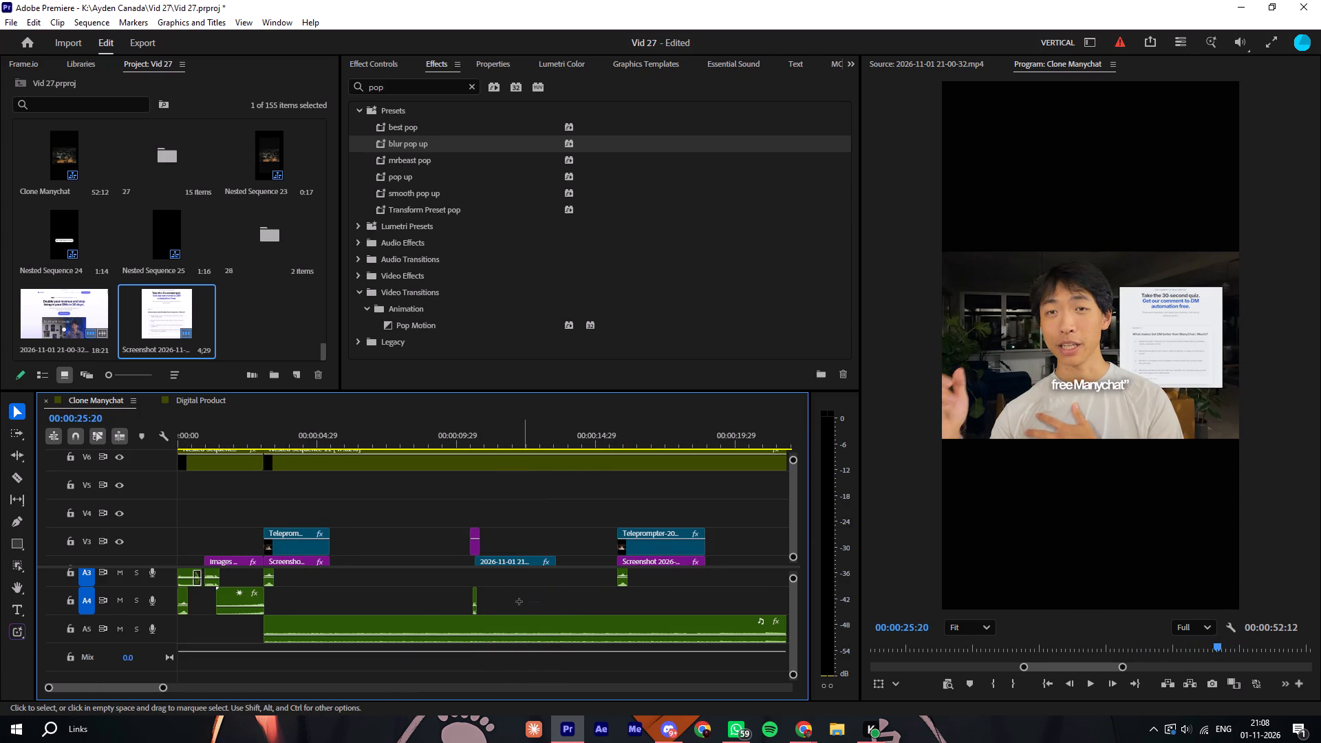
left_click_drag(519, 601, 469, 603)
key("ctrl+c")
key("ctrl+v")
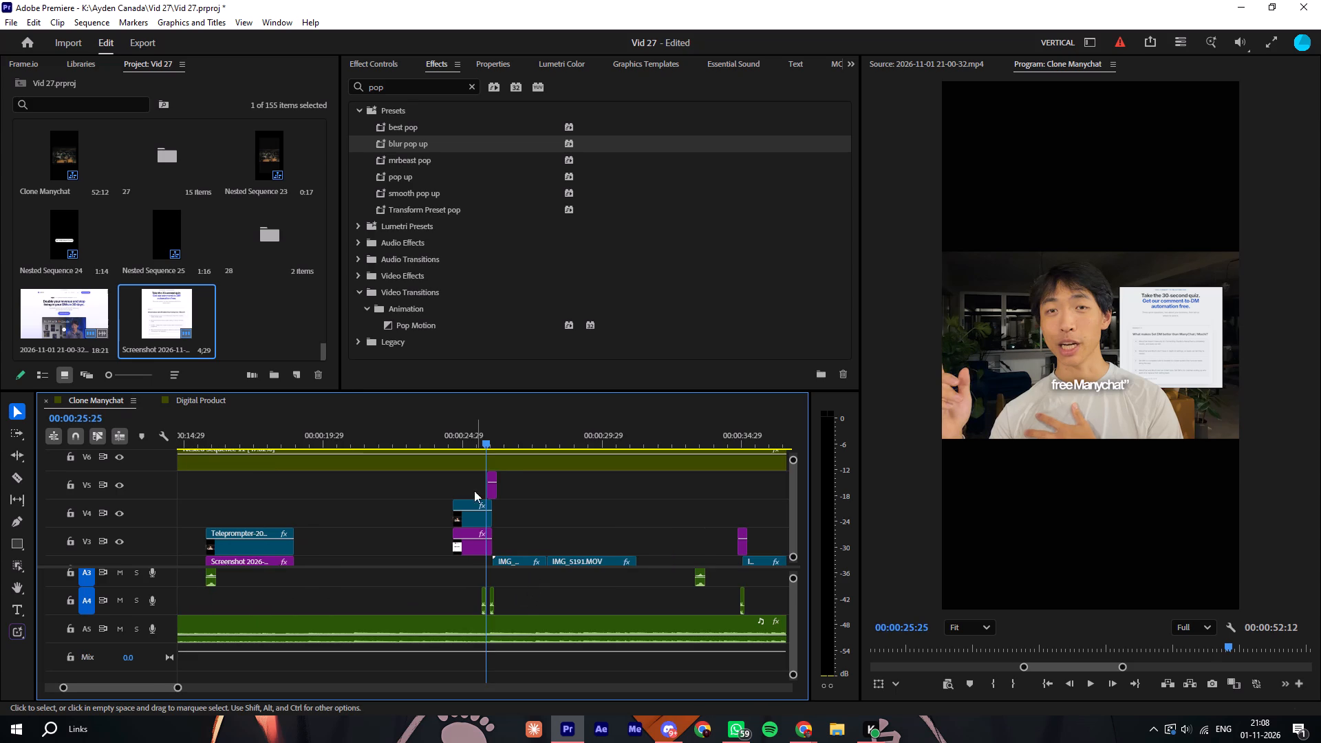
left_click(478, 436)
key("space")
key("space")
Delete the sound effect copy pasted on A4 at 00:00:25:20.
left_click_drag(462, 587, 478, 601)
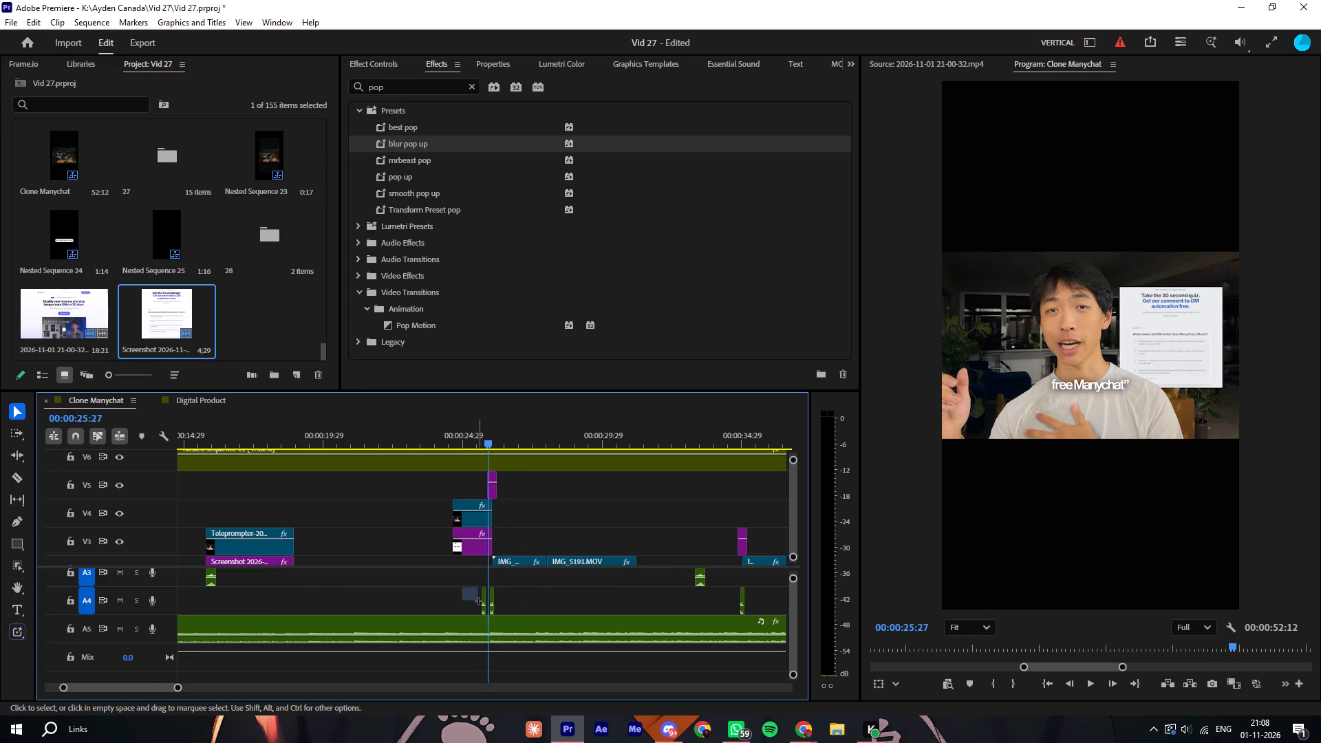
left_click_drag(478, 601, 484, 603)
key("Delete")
Play the sequence from about 00:00:33 toward the end to review the remaining clips, captions and sound effects.
left_click(689, 423)
key("space")
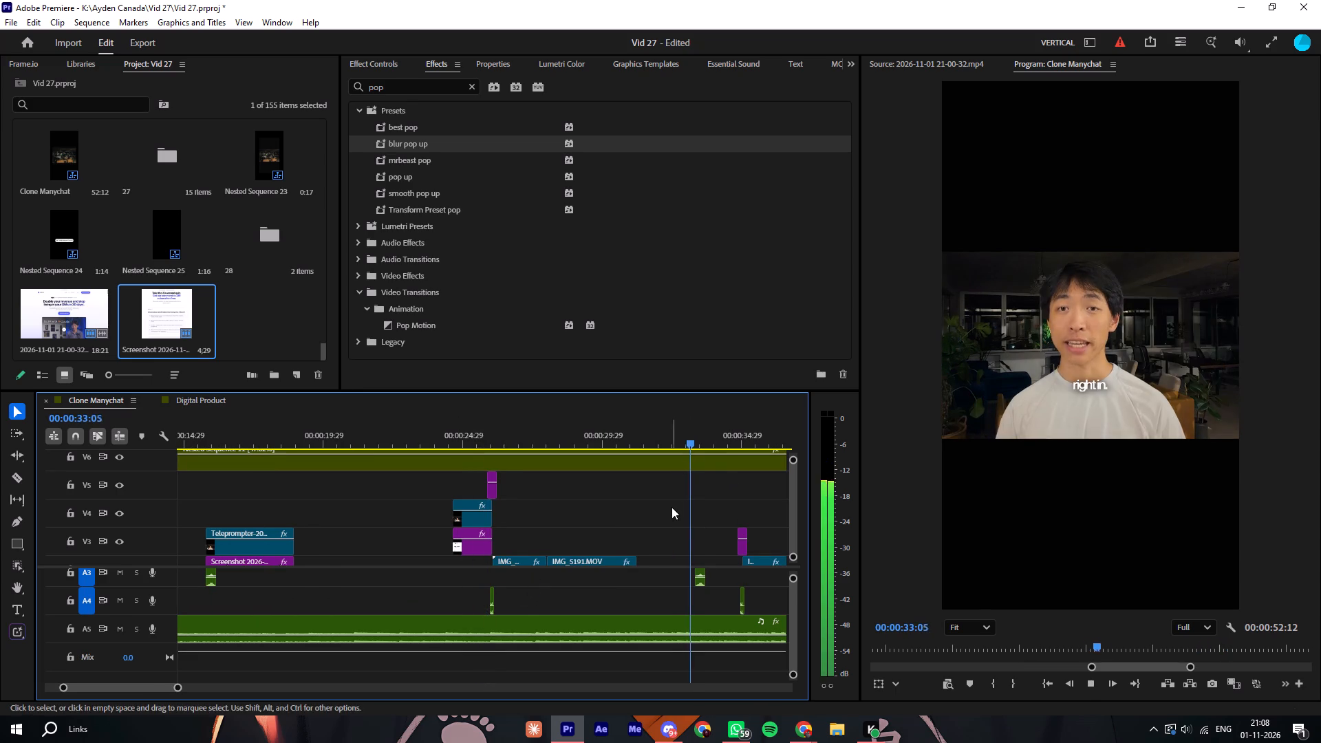
key("space")
left_click(700, 586)
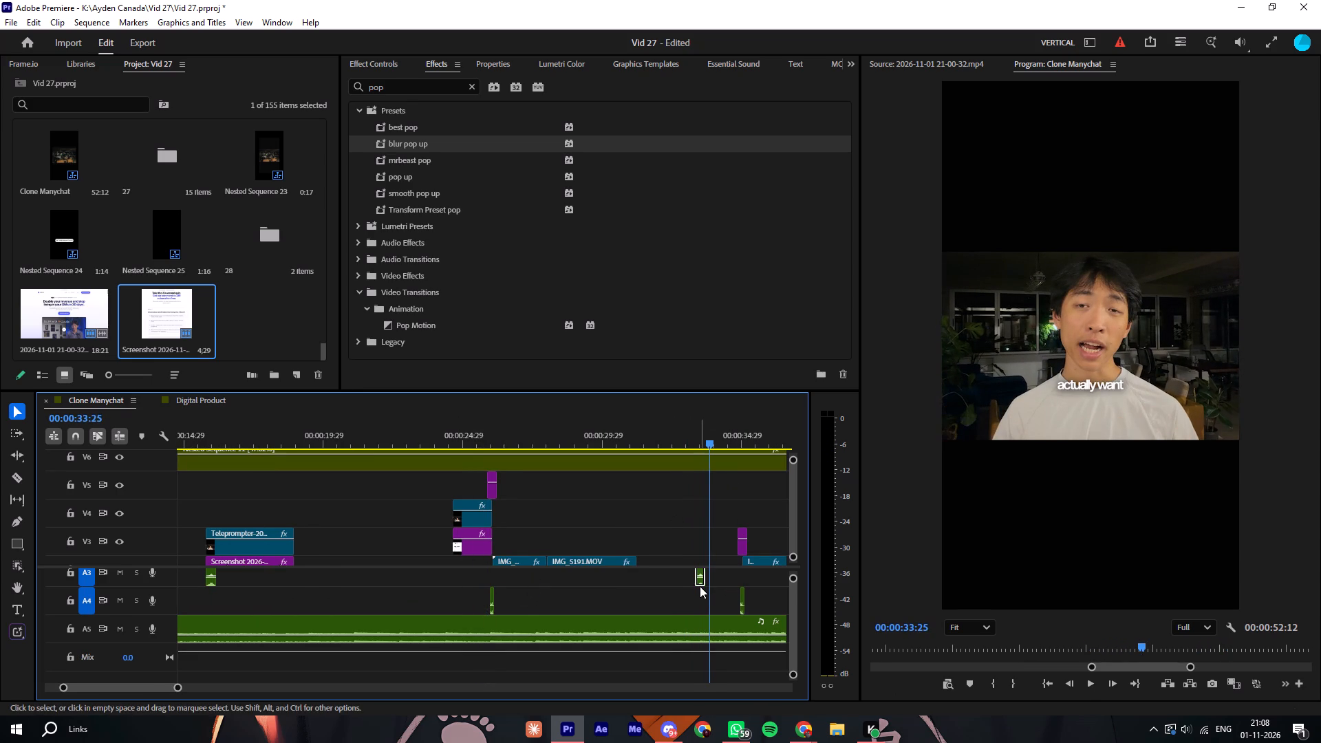
left_click(599, 595)
key("space")
left_click(686, 521)
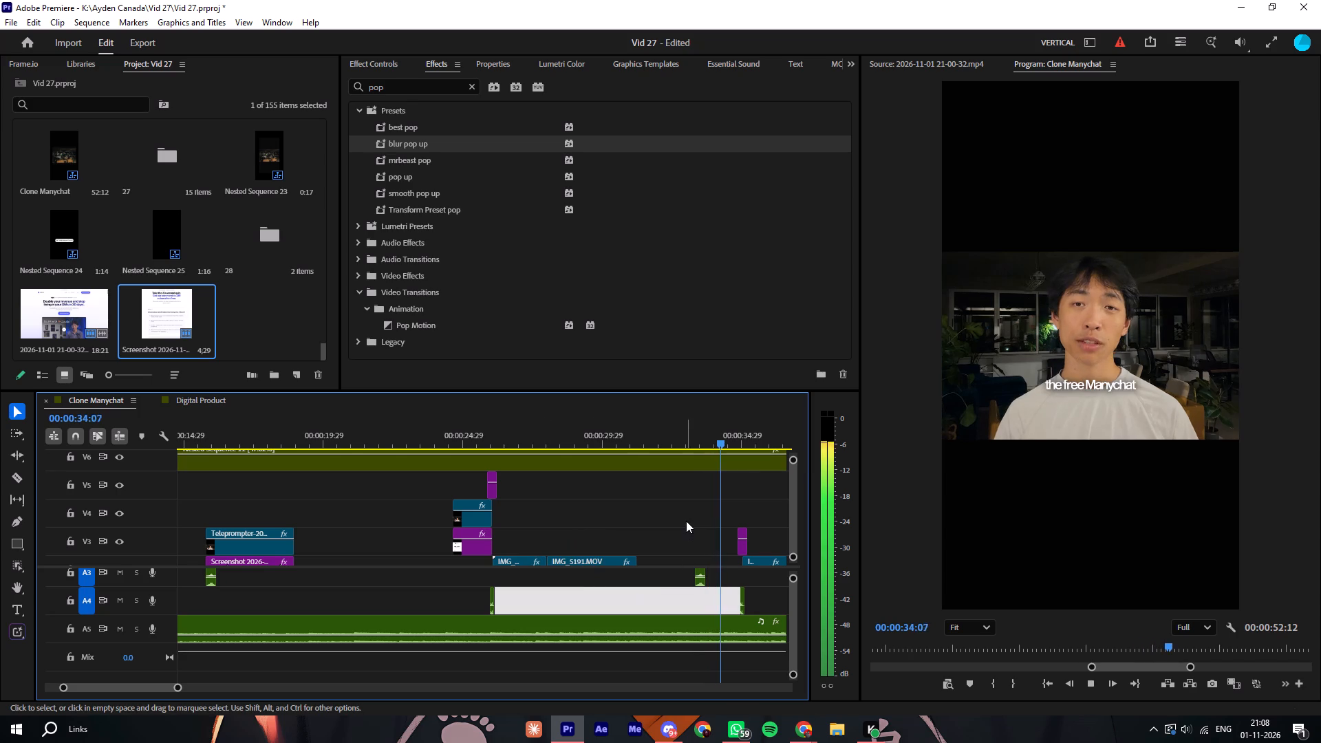
key("minus")
key("minus")
key("equal")
scroll(627, 520, "down", 7, "ctrl")
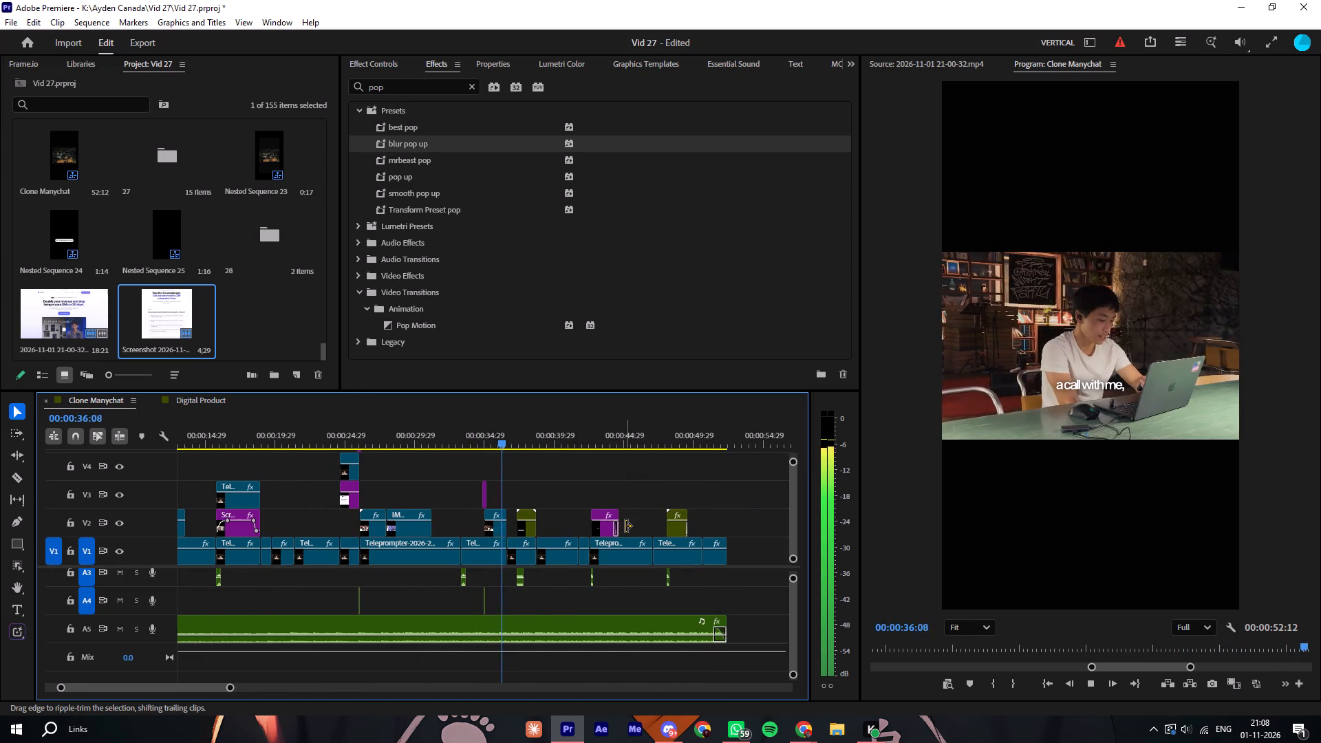
left_click(581, 466)
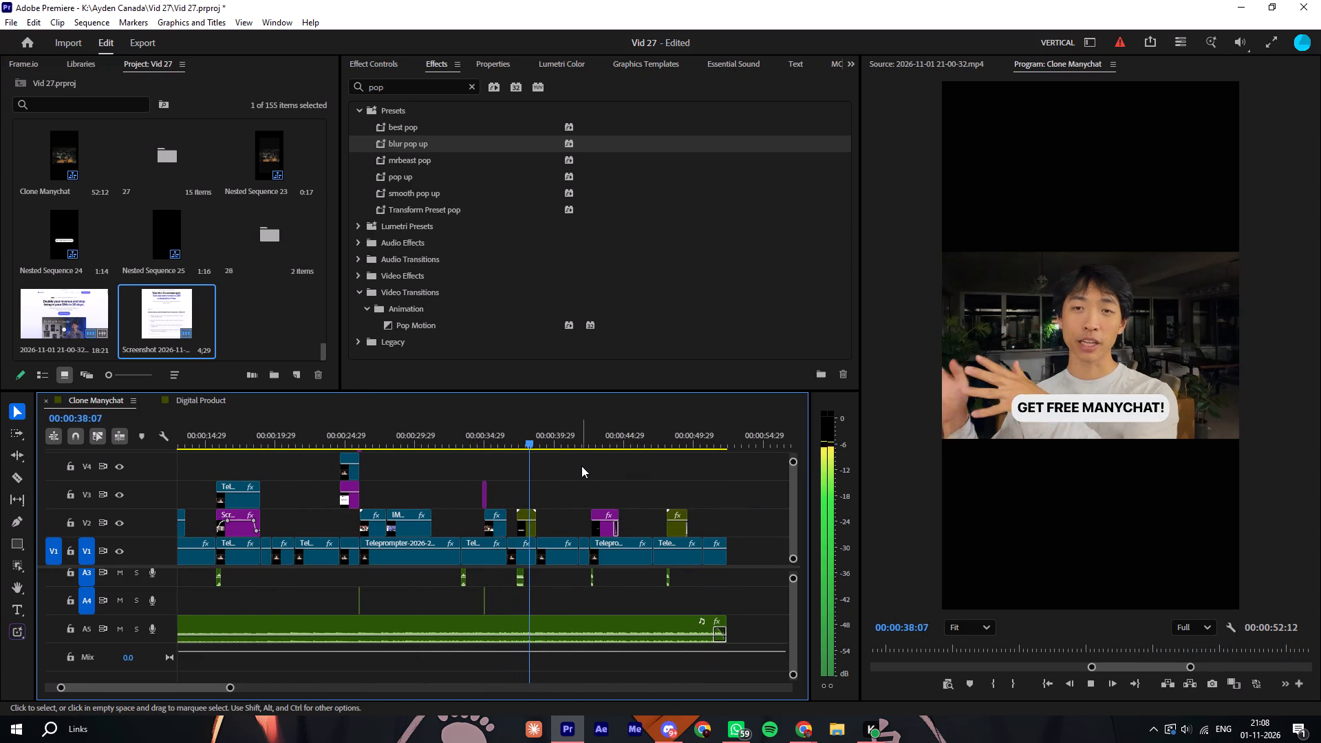
left_click(606, 478)
left_click(616, 477)
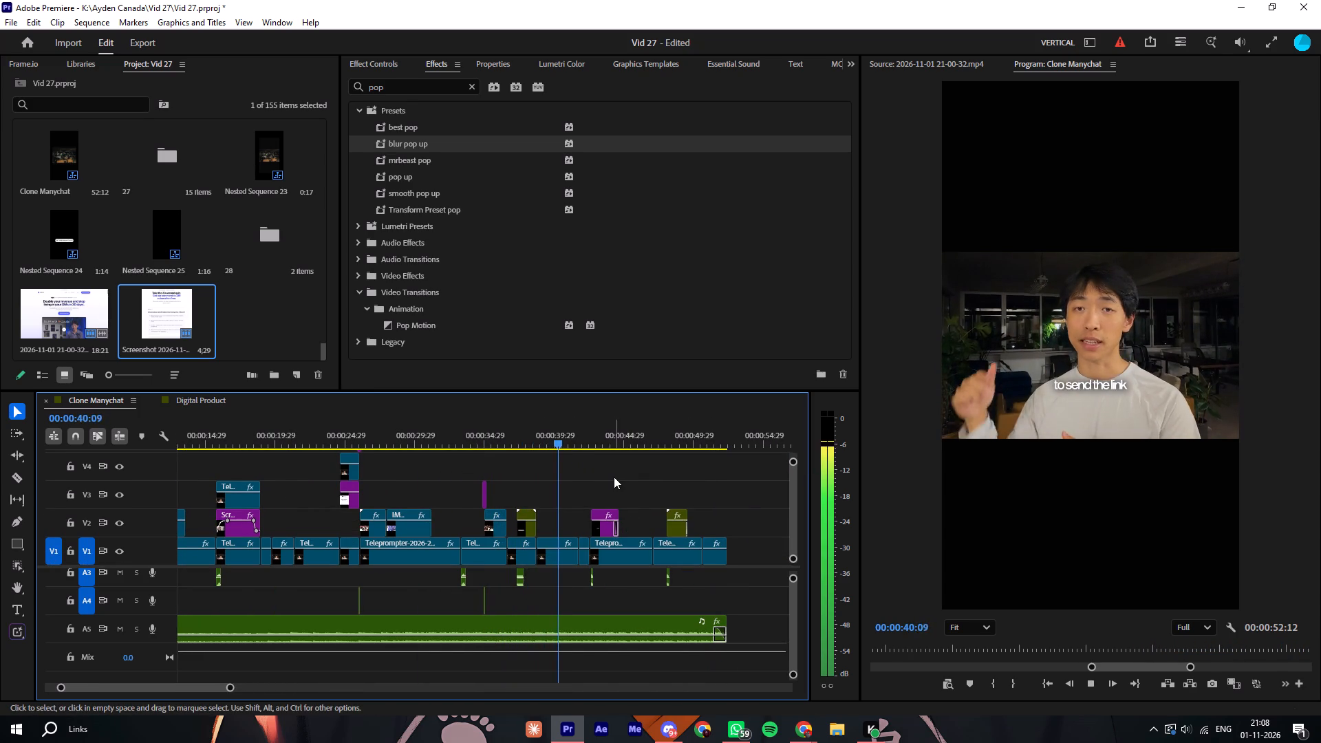
left_click(624, 474)
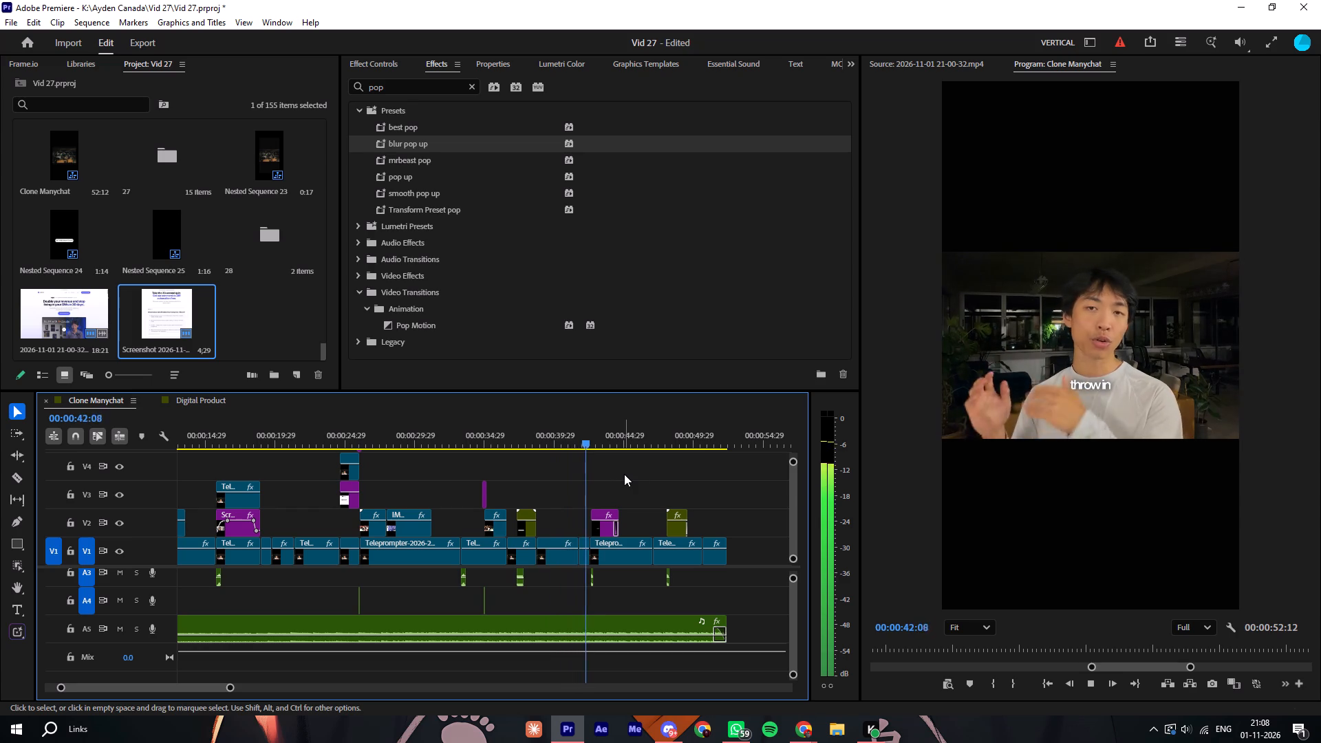
left_click(720, 484)
type("-==-=")
left_click(669, 480)
left_click(643, 479)
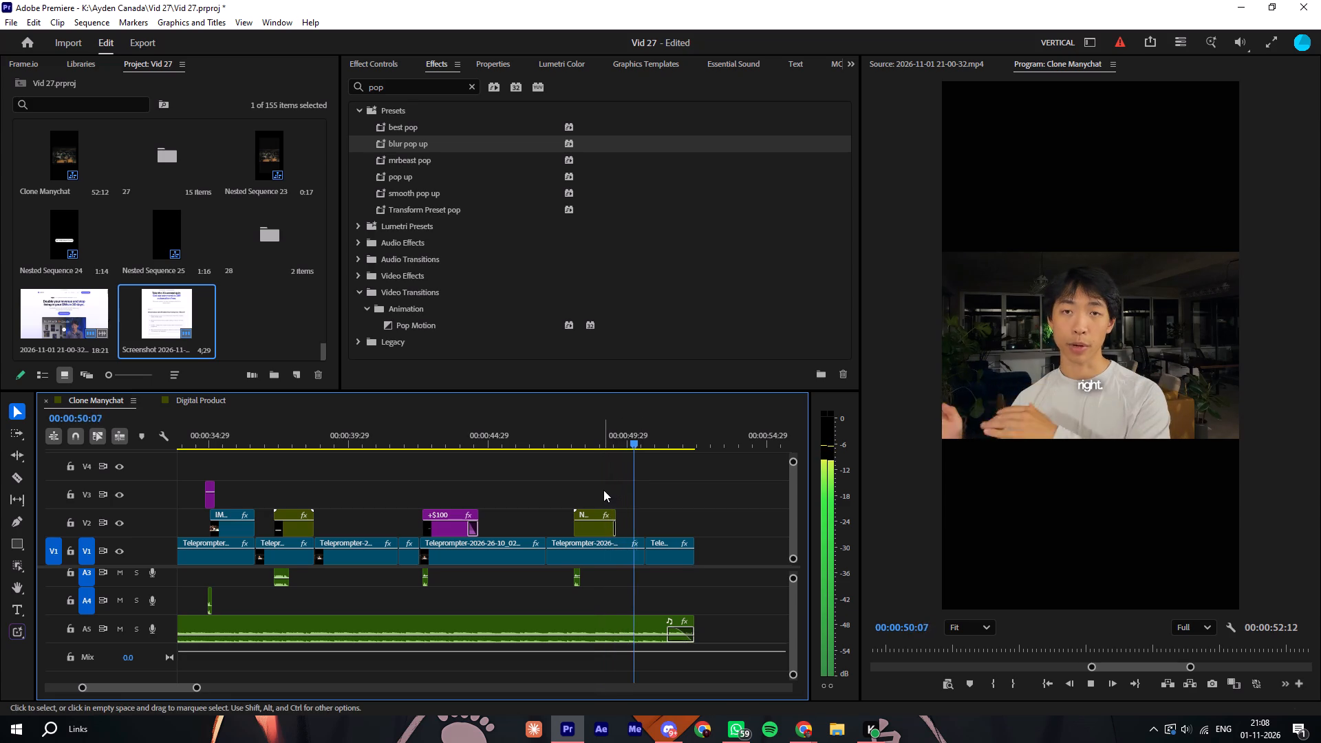
Stop playback and delete the green nested clip on V2 near 00:00:48.
key("space")
left_click_drag(577, 493, 587, 516)
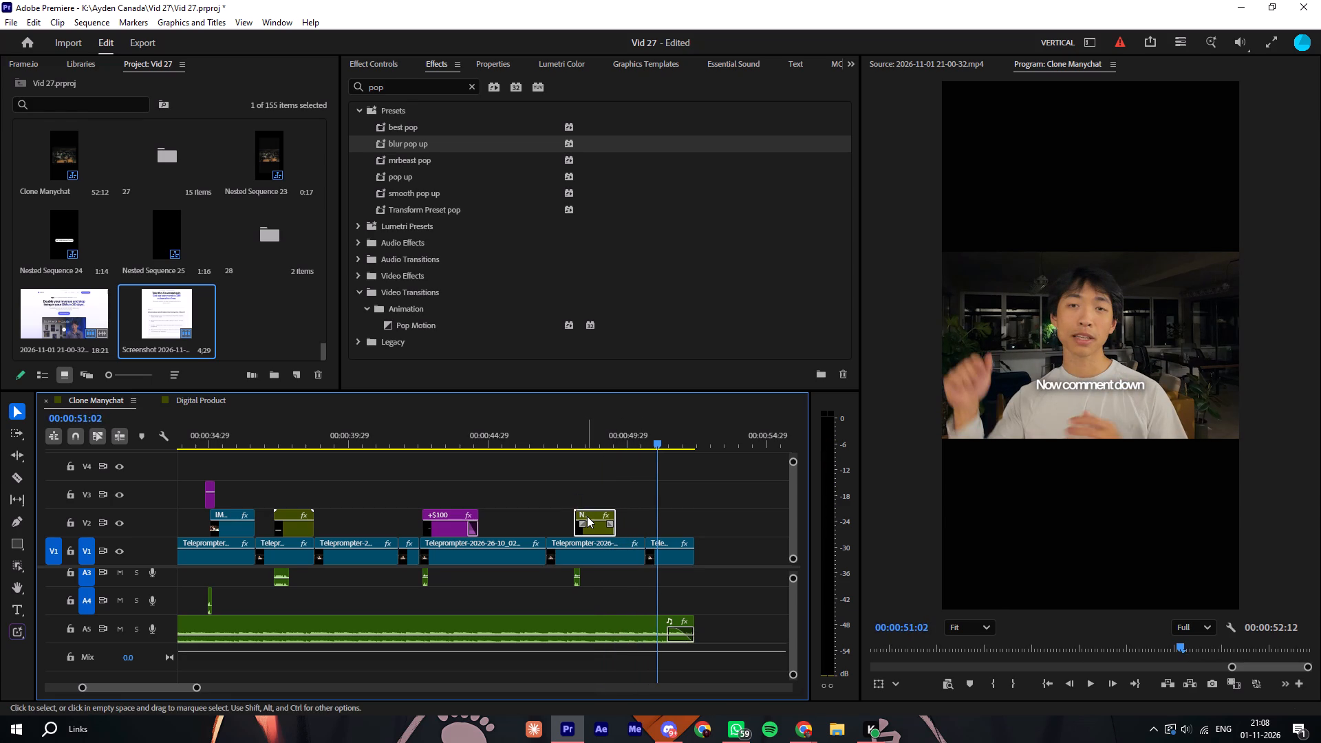
key("Delete")
Move the A3 sound effect near 00:00:48 back to the Teleprompter cut at about 00:00:47.
left_click_drag(579, 581, 546, 583)
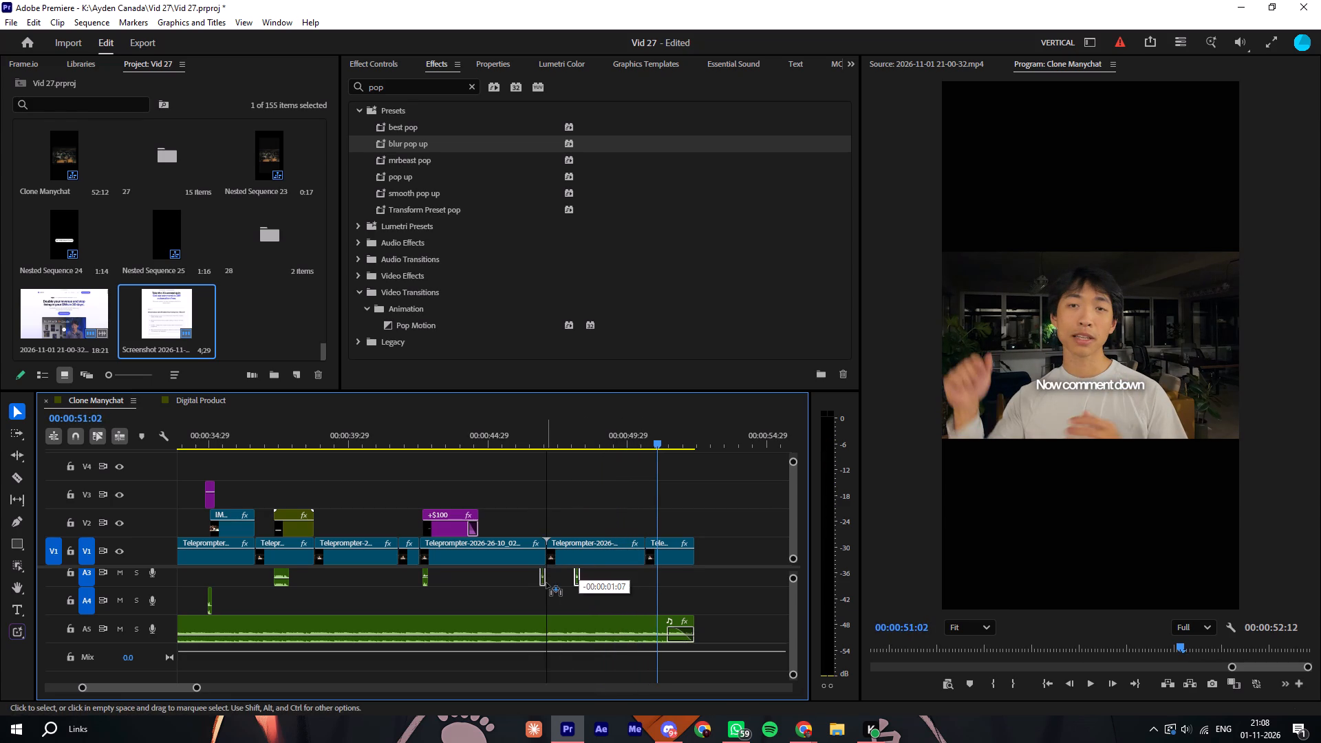
left_click_drag(546, 583, 549, 585)
scroll(570, 504, "down", 5, "ctrl")
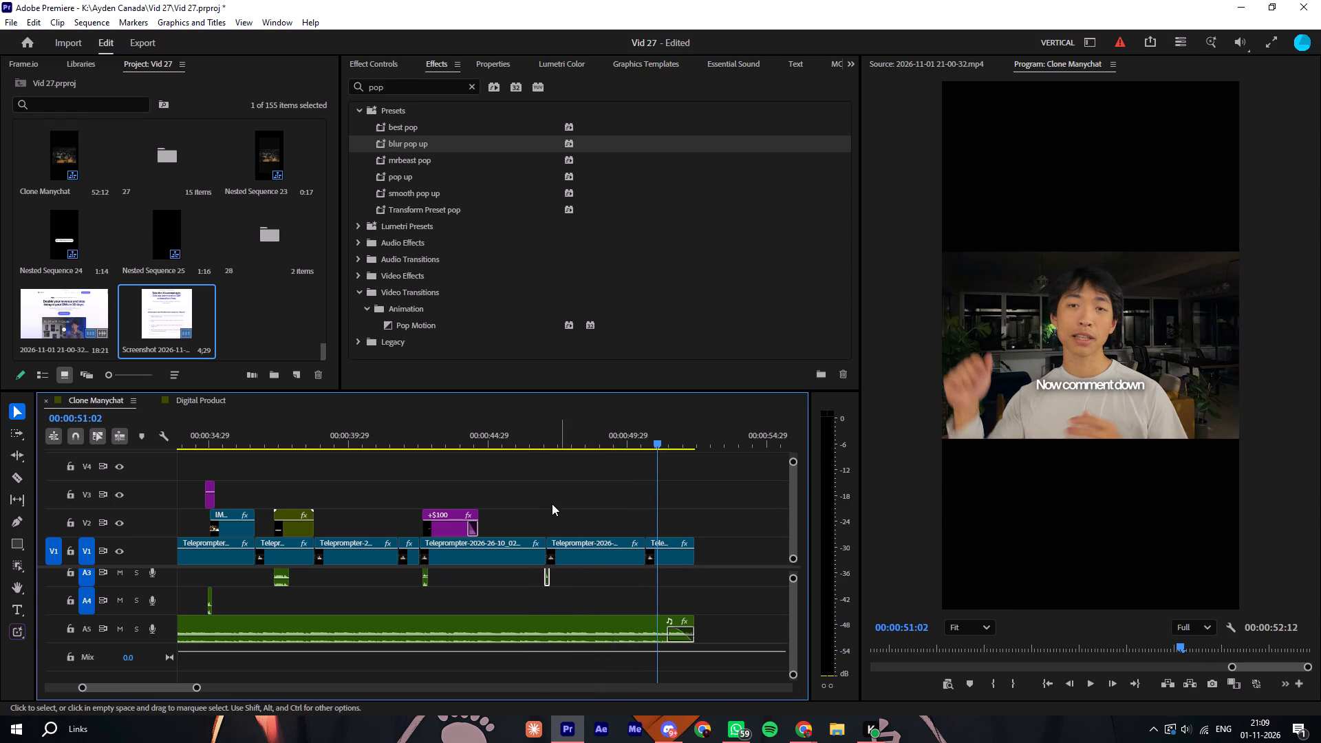
scroll(550, 515, "down", 1, "ctrl")
scroll(551, 546, "up", 6, "ctrl")
scroll(557, 550, "down", 10, "ctrl")
scroll(561, 583, "up", 6, "ctrl")
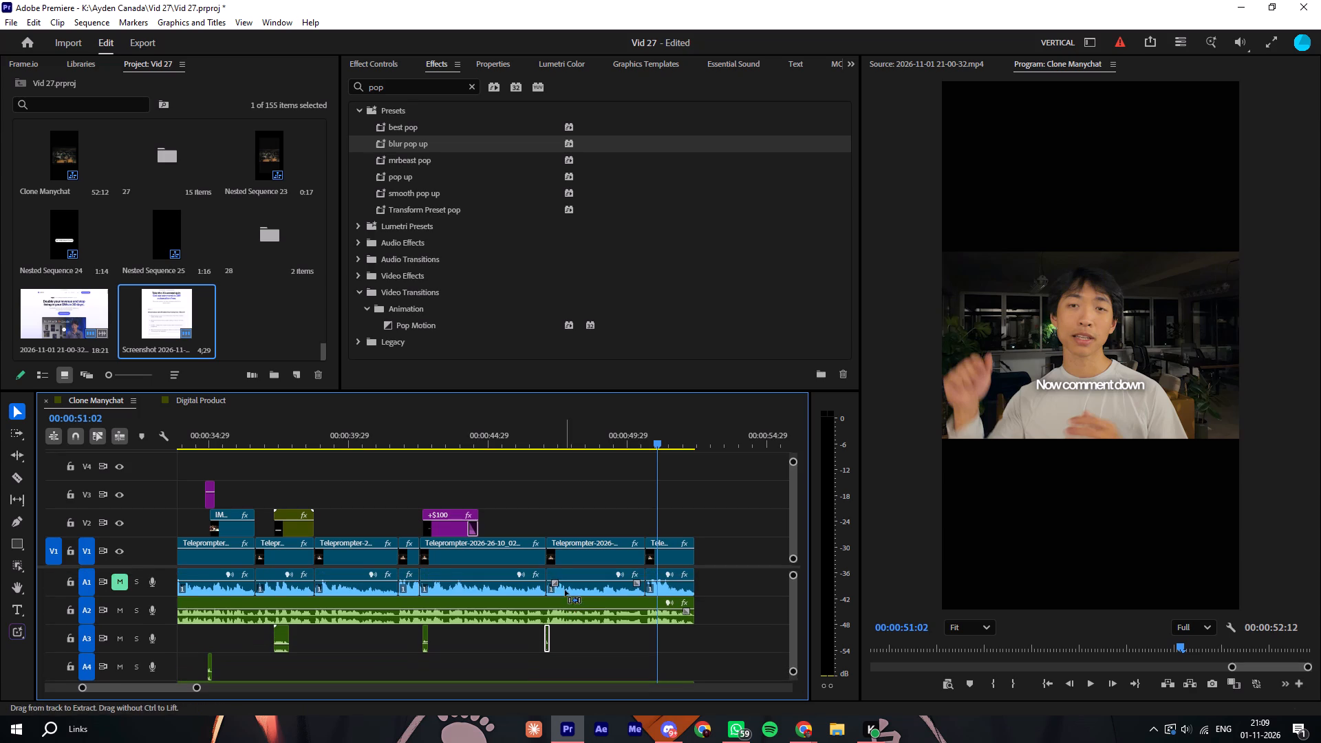
left_click(546, 629)
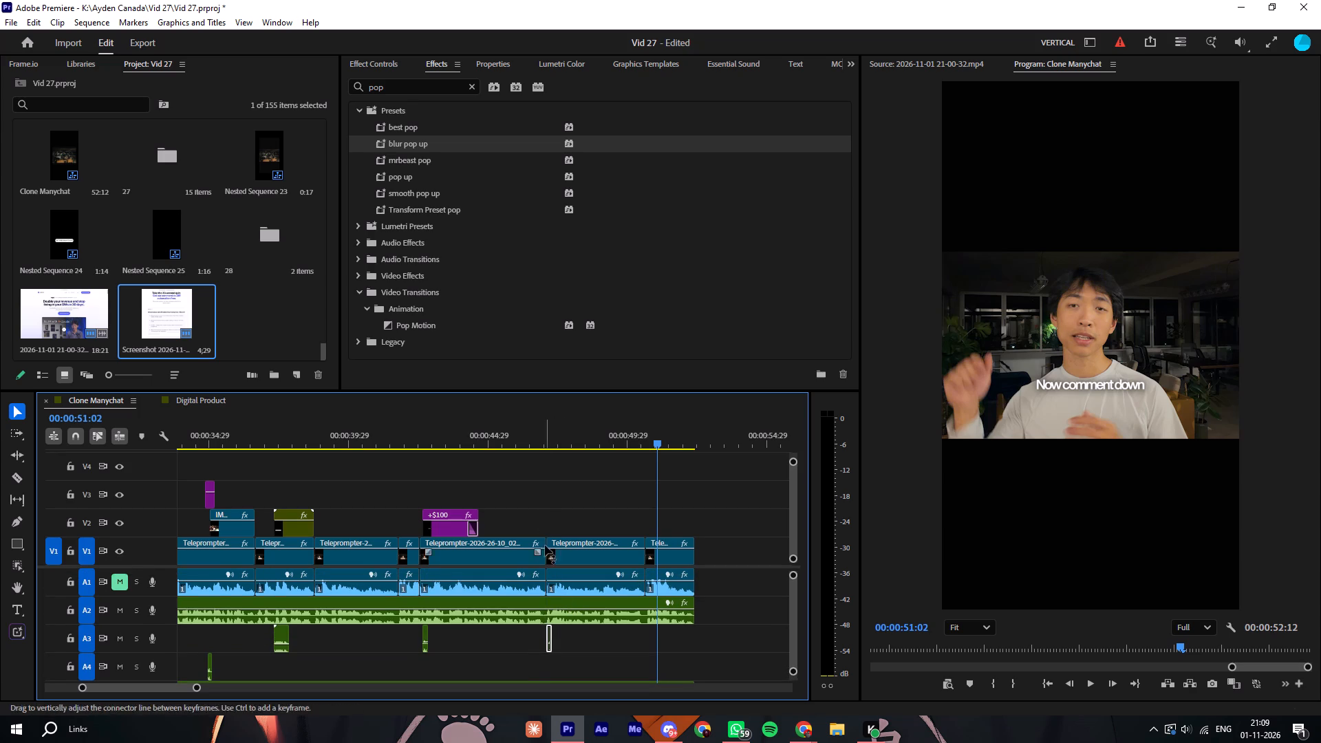
left_click(538, 507)
Copy the short purple clip on V3 near 00:00:35 to 00:00:46:27, over the Teleprompter cut, and preview it.
left_click(211, 499)
key("ctrl+c")
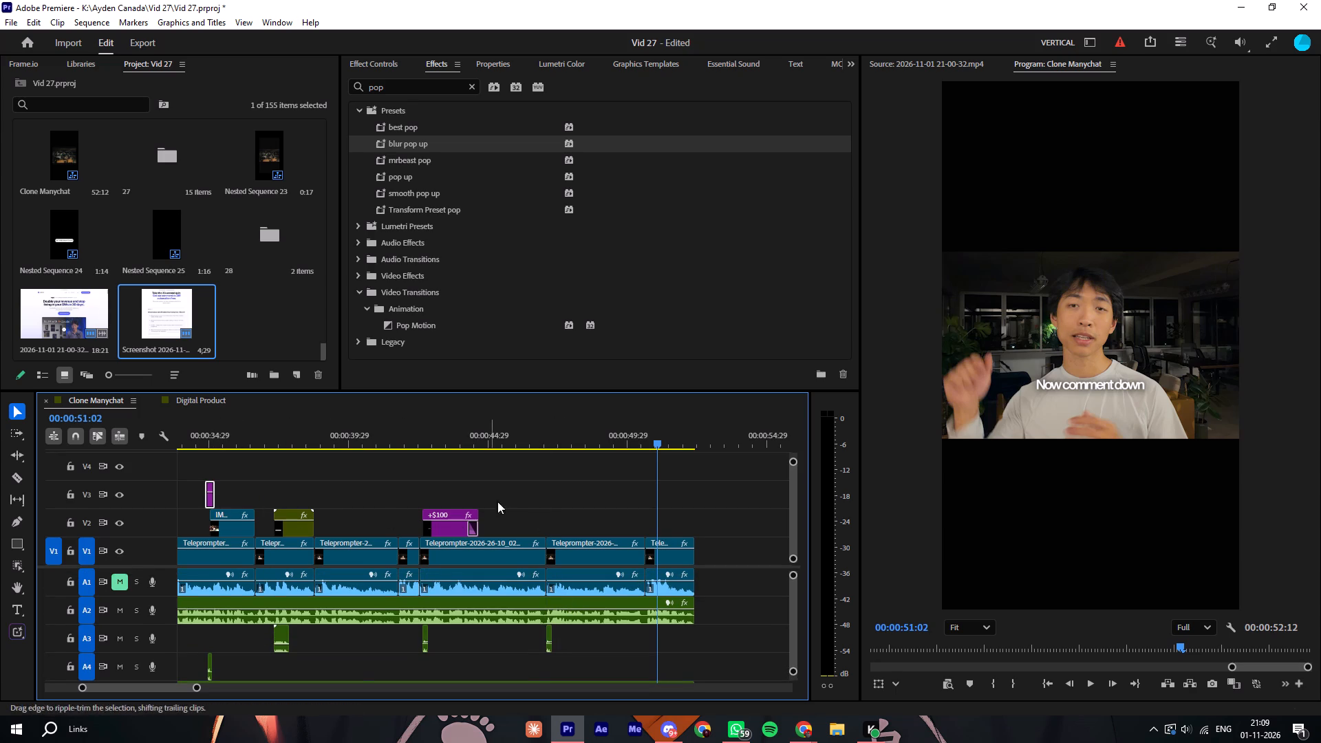
left_click(546, 444)
key("ctrl+v")
left_click(540, 445)
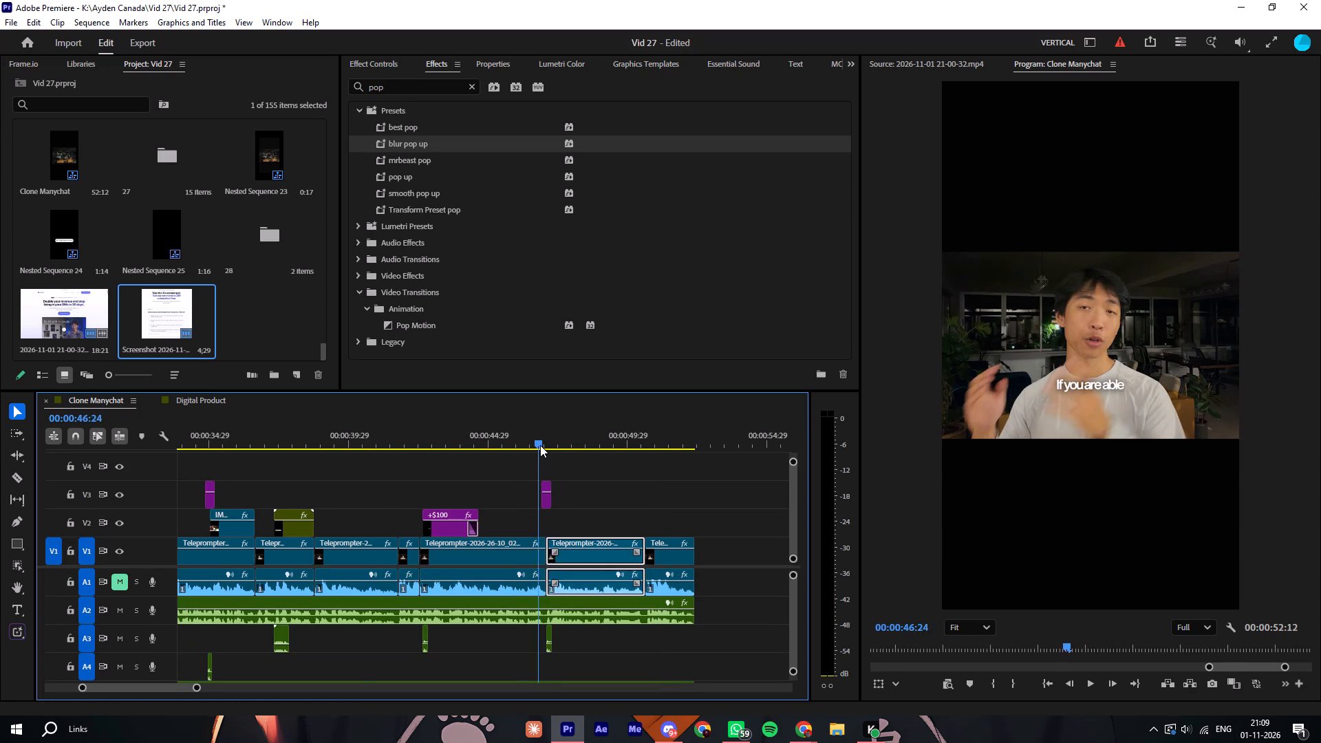
key("space")
Shift the A3 sound effect earlier so it starts at 00:00:46:29 under the pasted purple clip, and check the timing.
key("equal")
key("equal")
left_click_drag(366, 443, 365, 443)
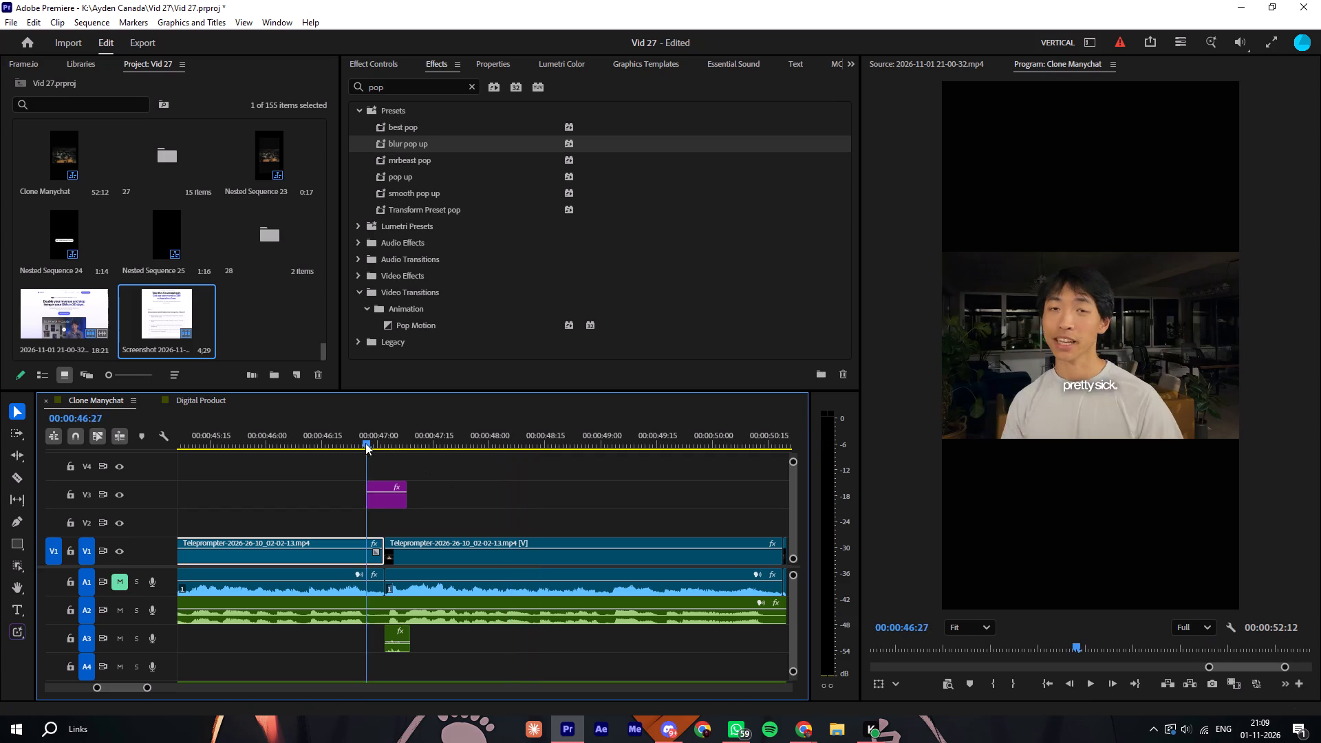
left_click_drag(365, 443, 375, 471)
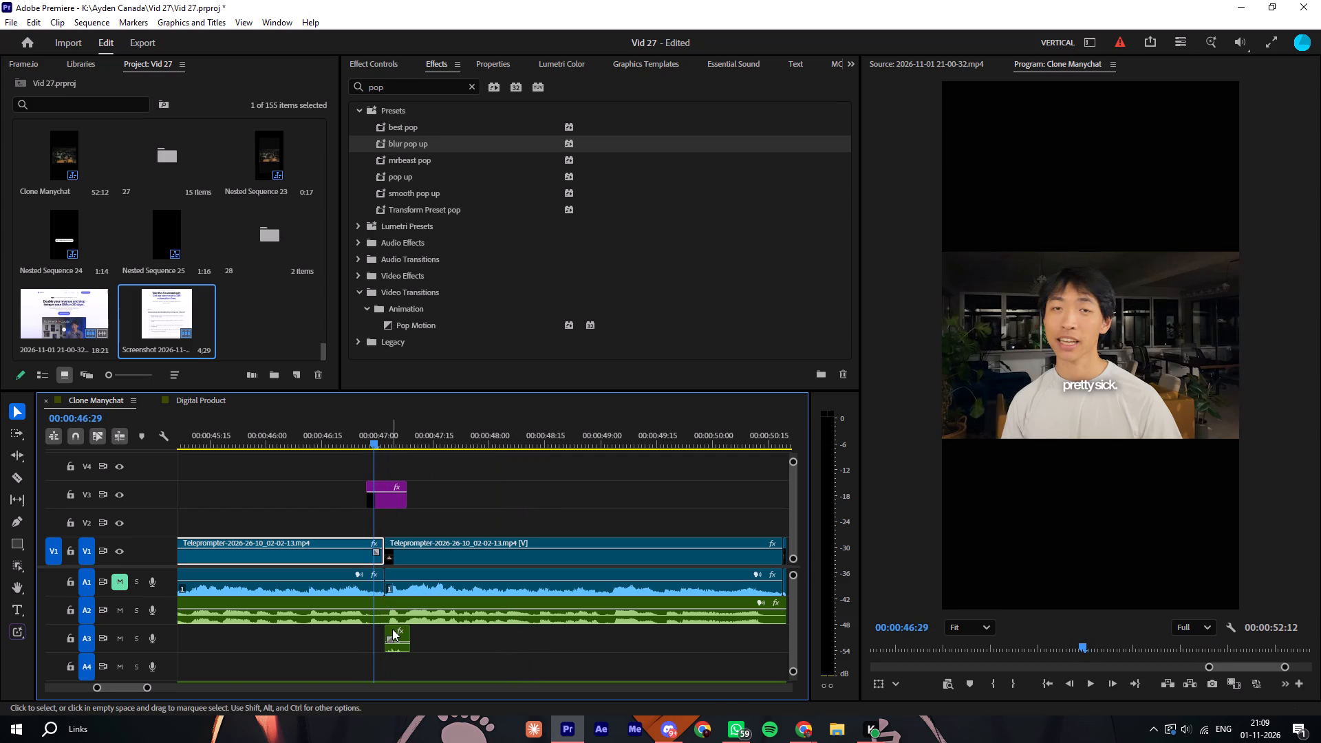
left_click_drag(393, 633, 381, 632)
key("space")
key("space")
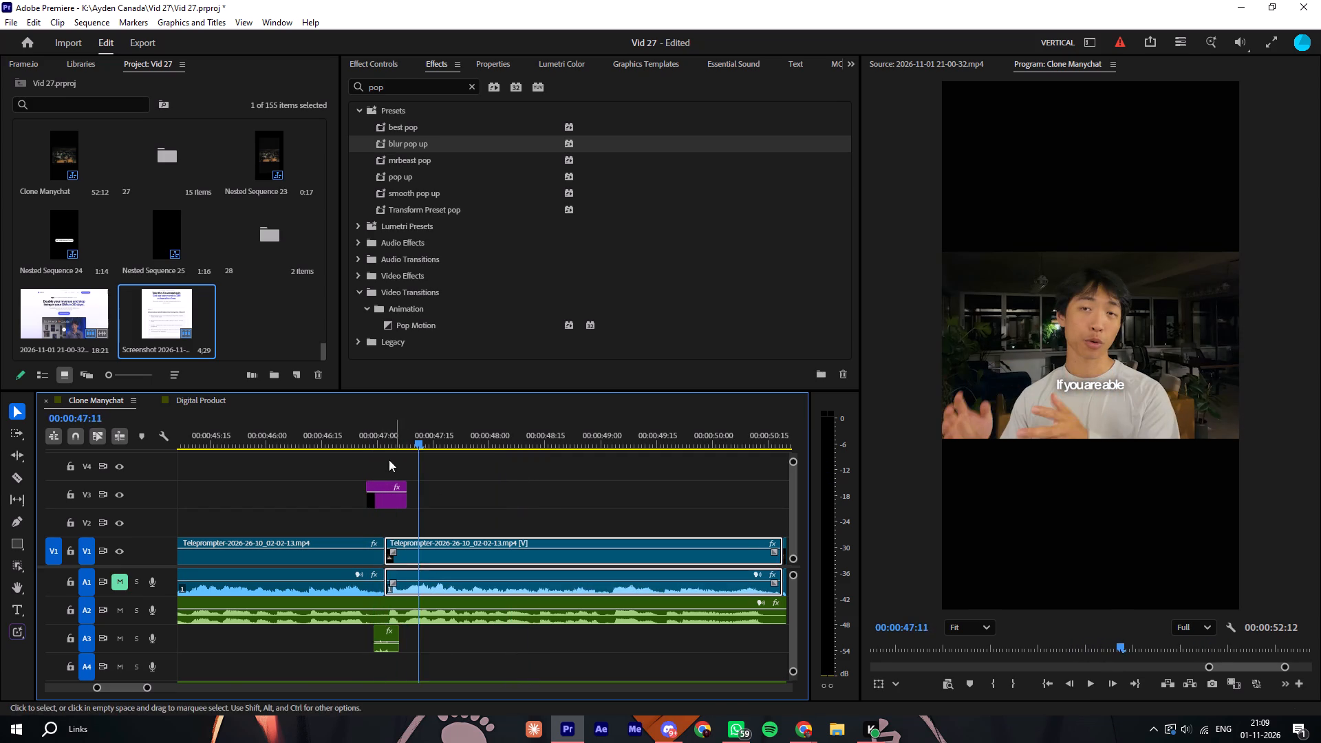
left_click(376, 446)
left_click(441, 480)
double_click(78, 306)
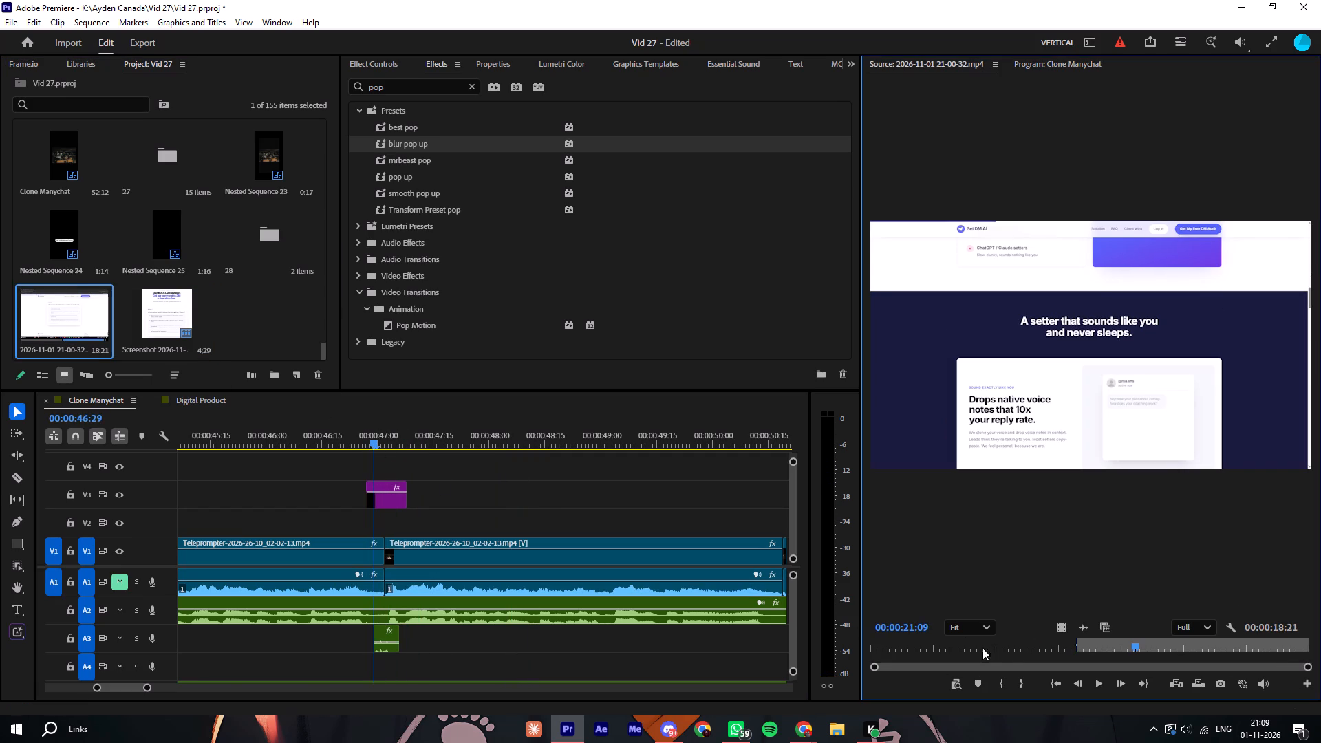
left_click_drag(1152, 649, 1172, 647)
left_click_drag(1172, 647, 1229, 643)
double_click(269, 316)
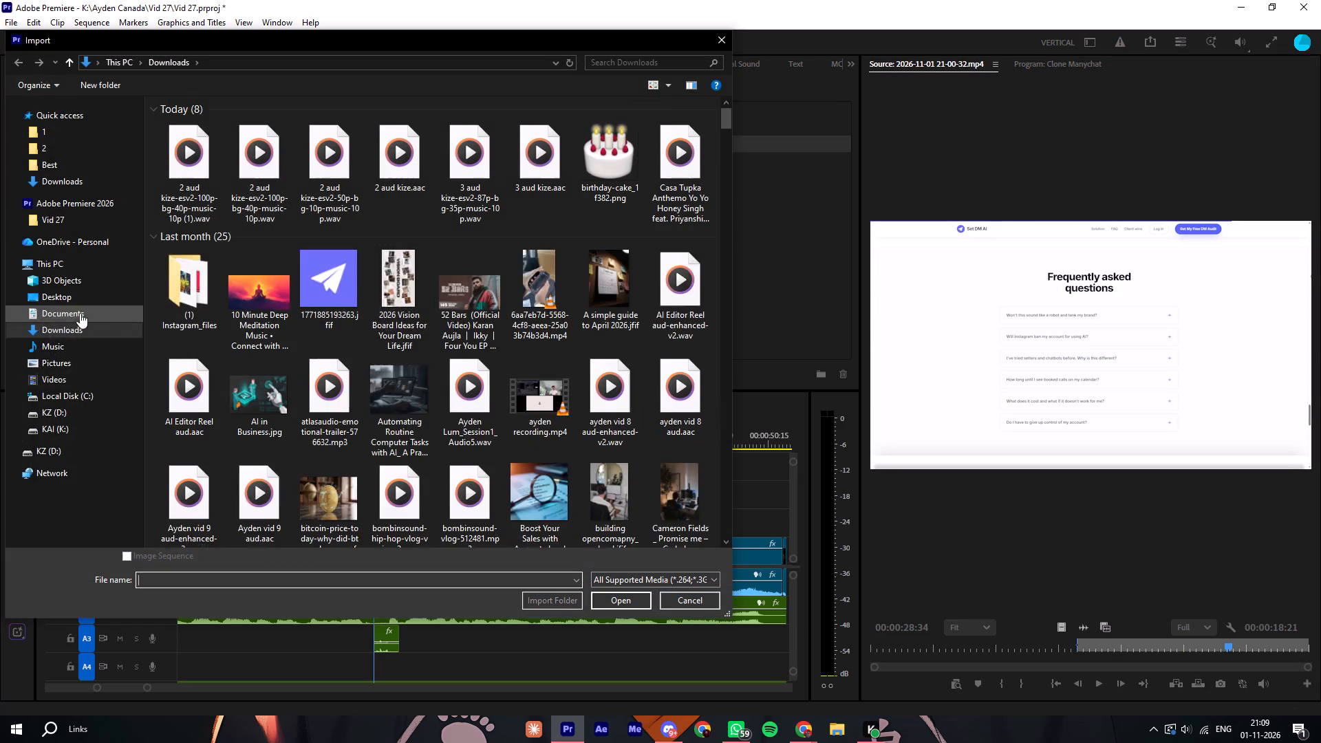
left_click(66, 383)
double_click(359, 333)
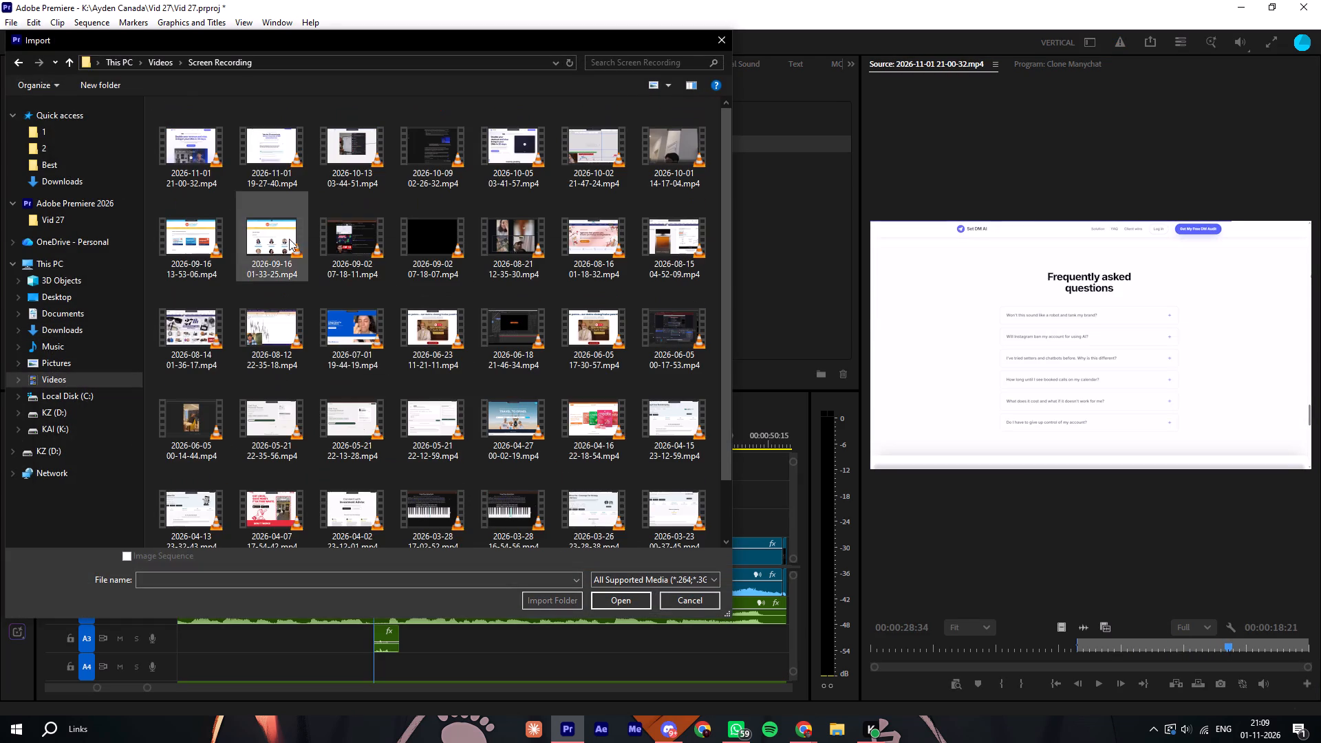
left_click(275, 155)
left_click(625, 597)
double_click(272, 319)
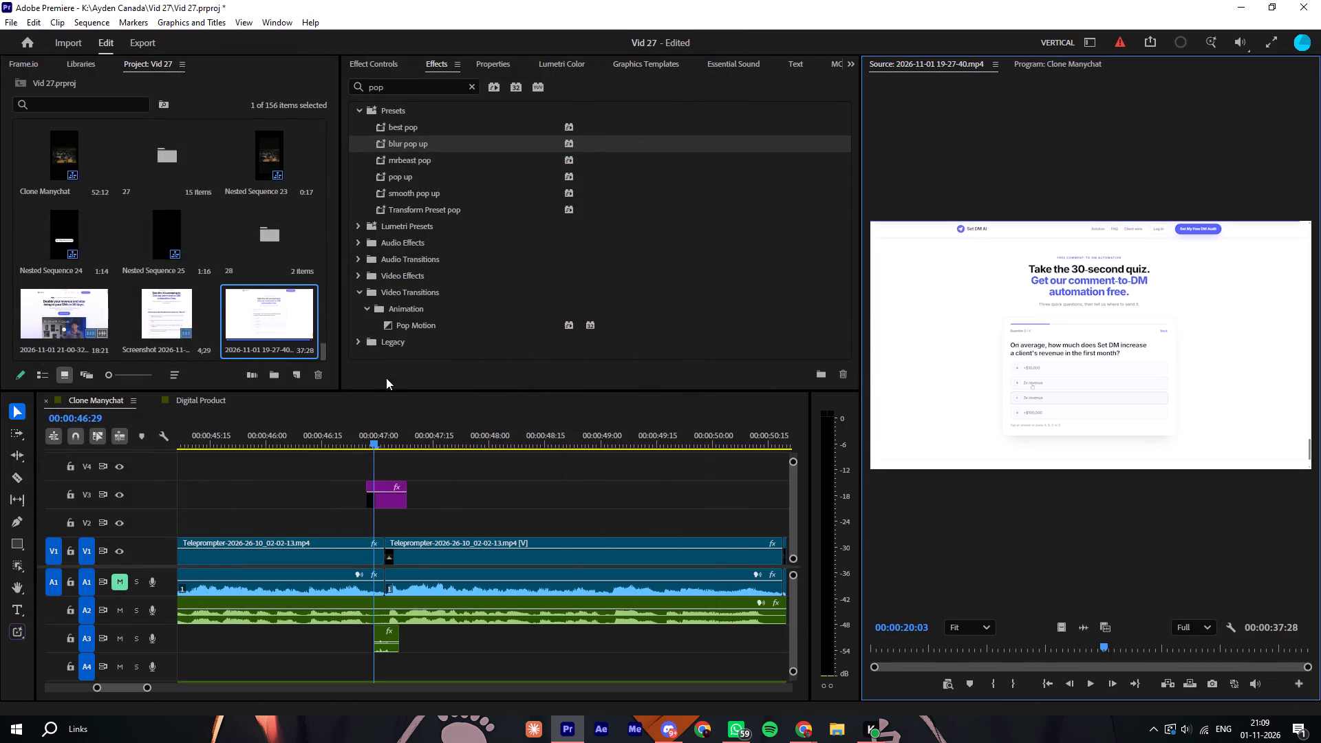
left_click_drag(912, 652, 1050, 658)
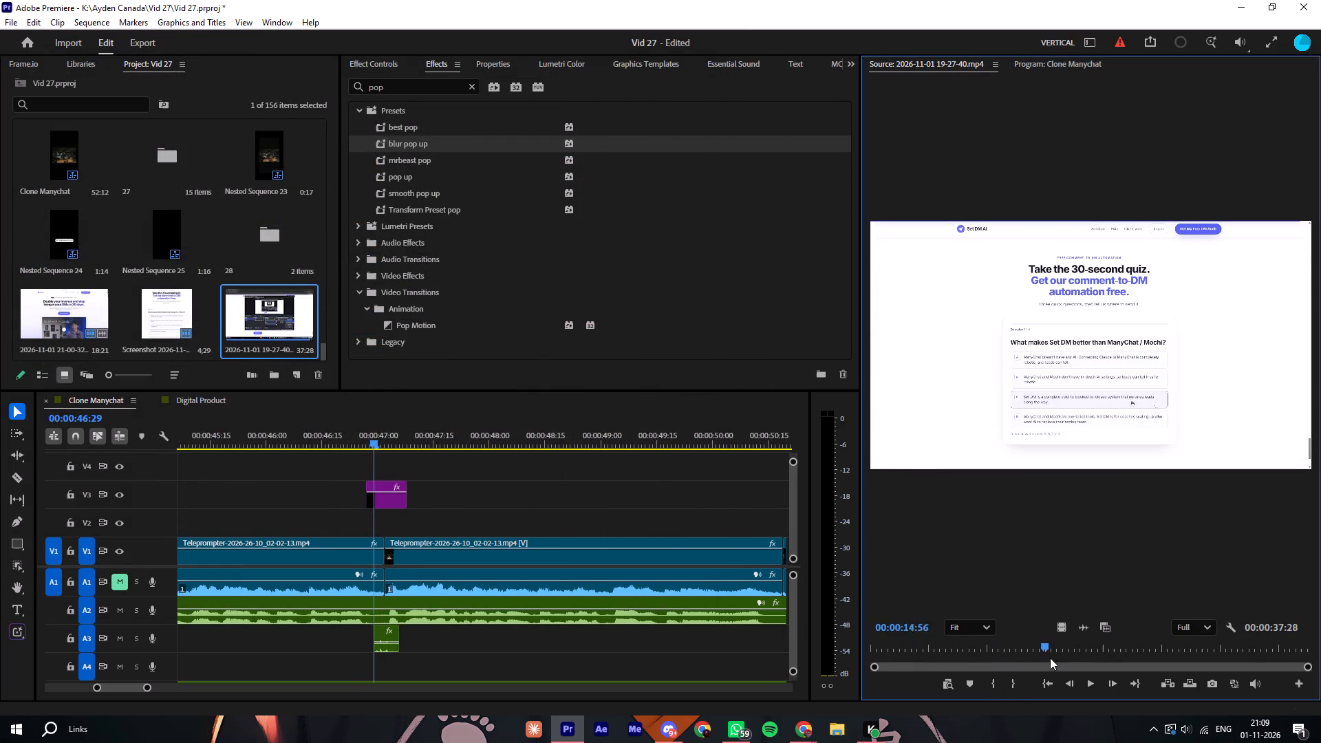
left_click_drag(1050, 658, 1091, 655)
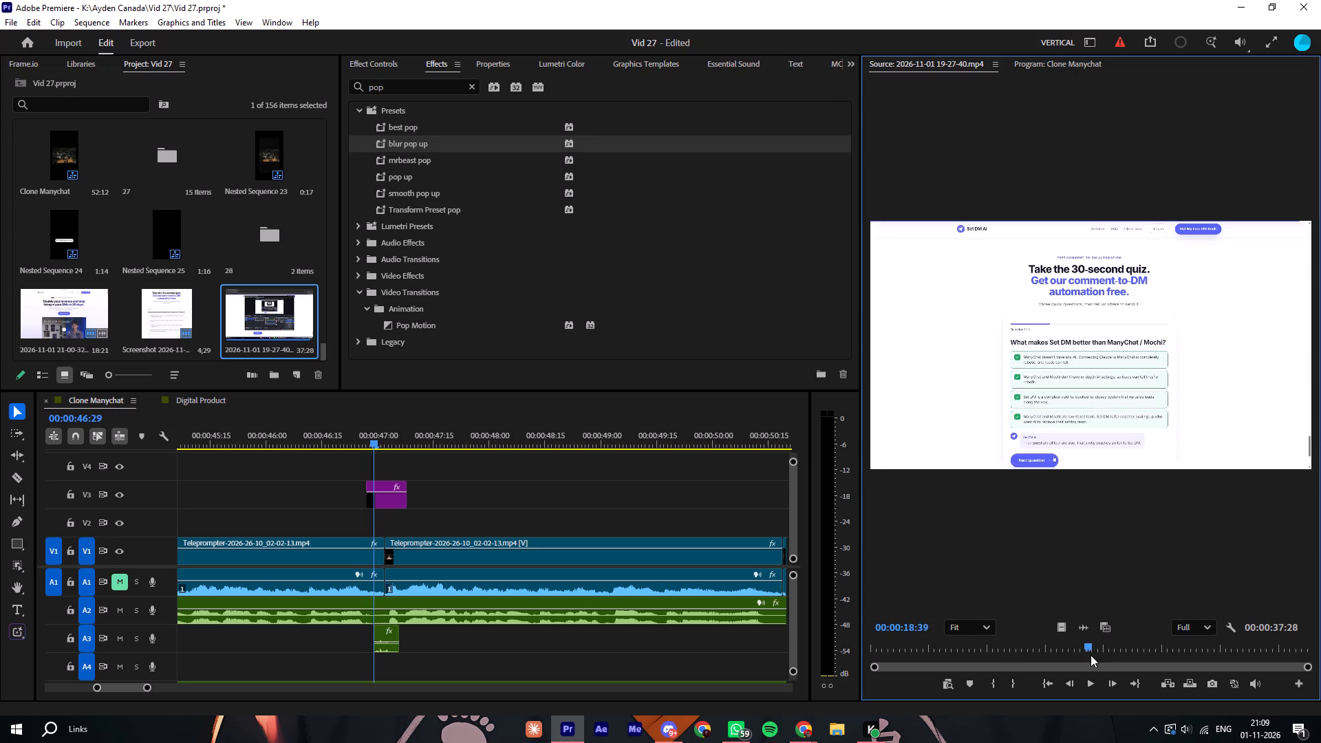
left_click_drag(1091, 655, 1073, 658)
key("i")
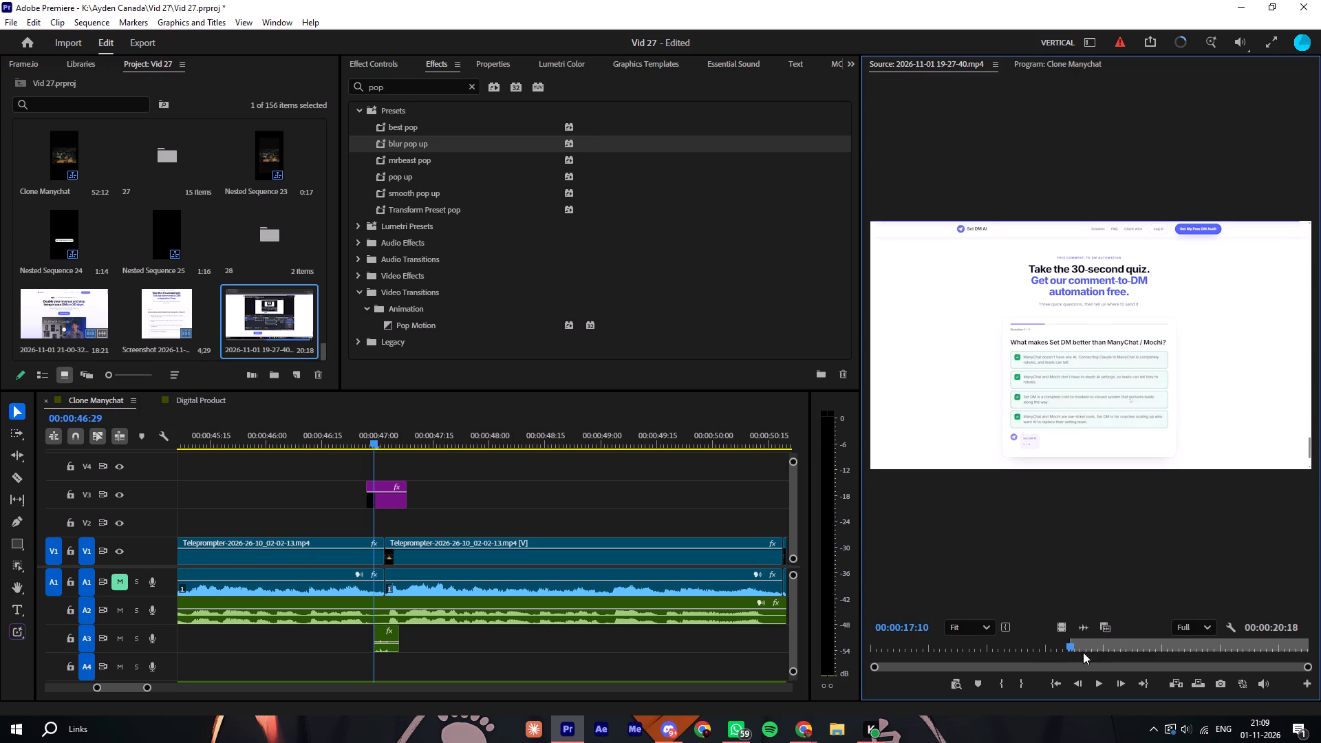
left_click_drag(1124, 643, 1230, 654)
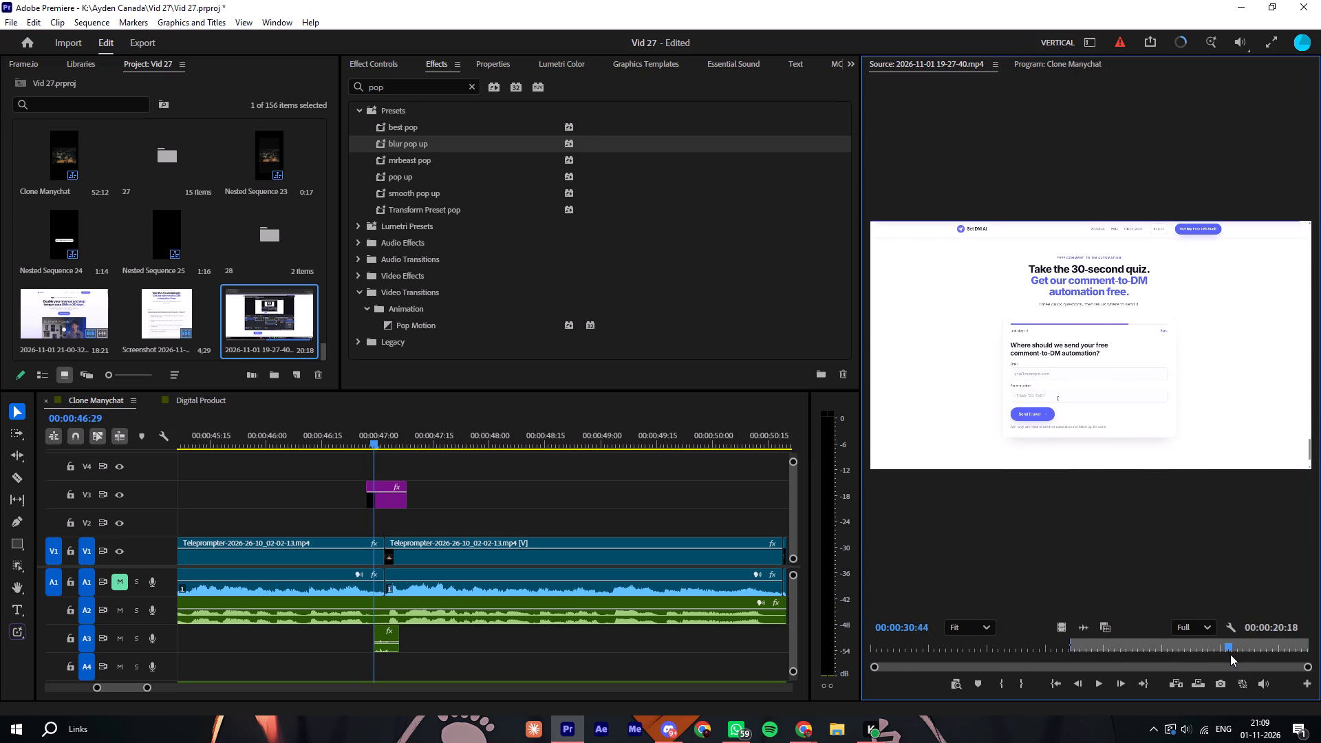
left_click_drag(1230, 654, 1231, 653)
key("o")
Place the video of the marked quiz section on V2 at the Teleprompter cut near 00:00:47 and preview it.
left_click_drag(1067, 627, 616, 551)
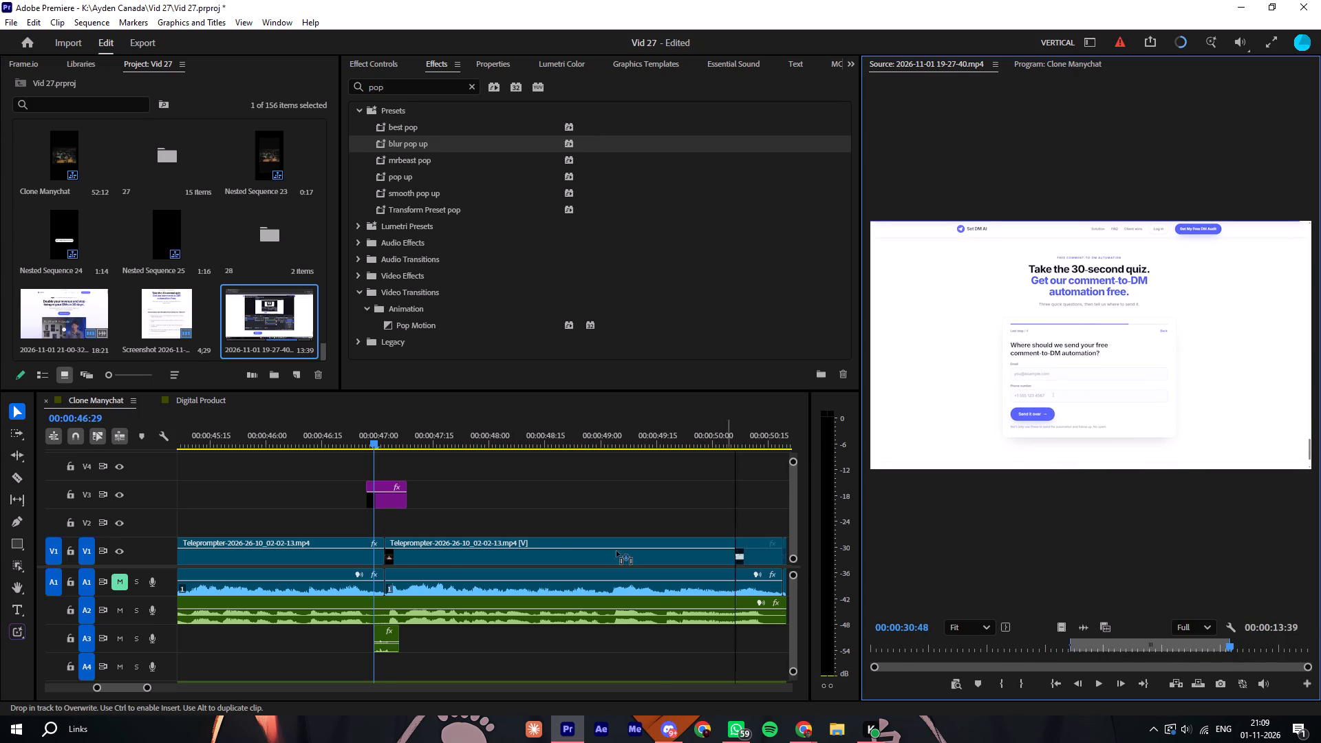
left_click_drag(616, 551, 387, 524)
left_click(526, 504)
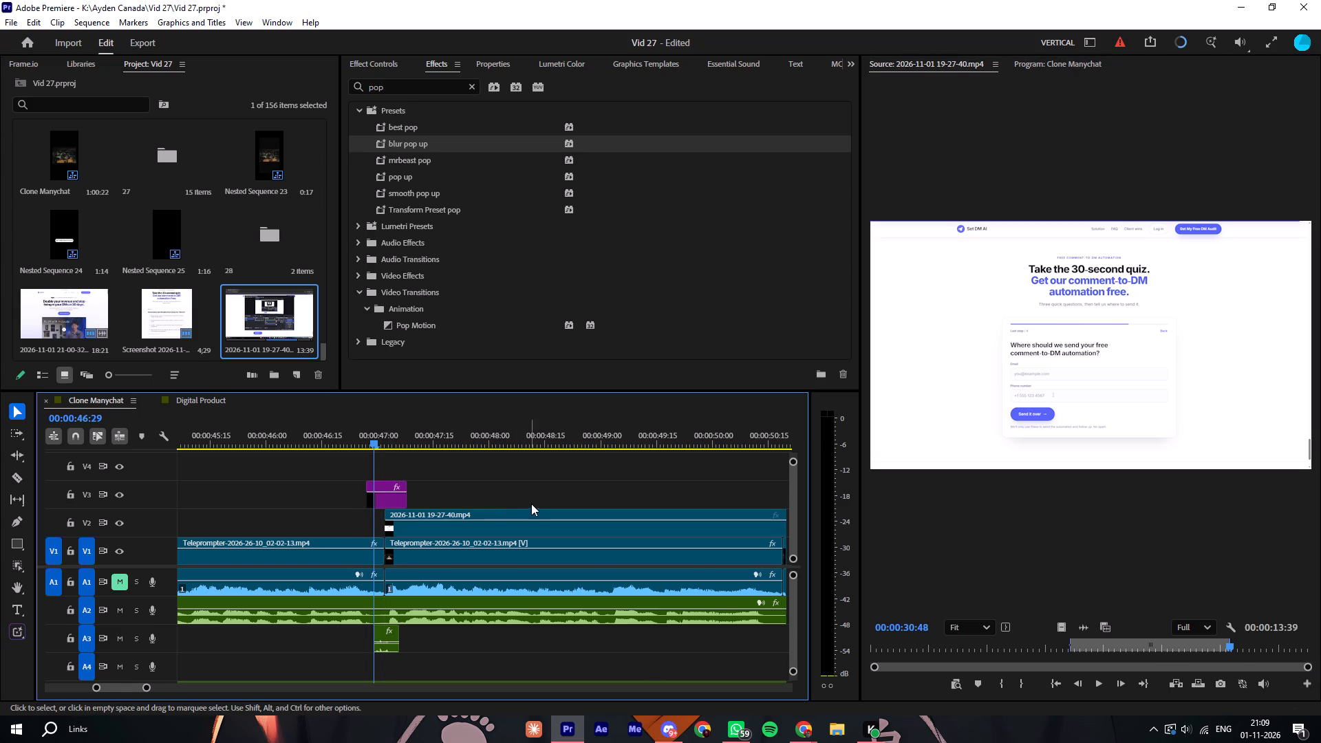
key("space")
key("minus")
key("minus")
key("minus")
key("space")
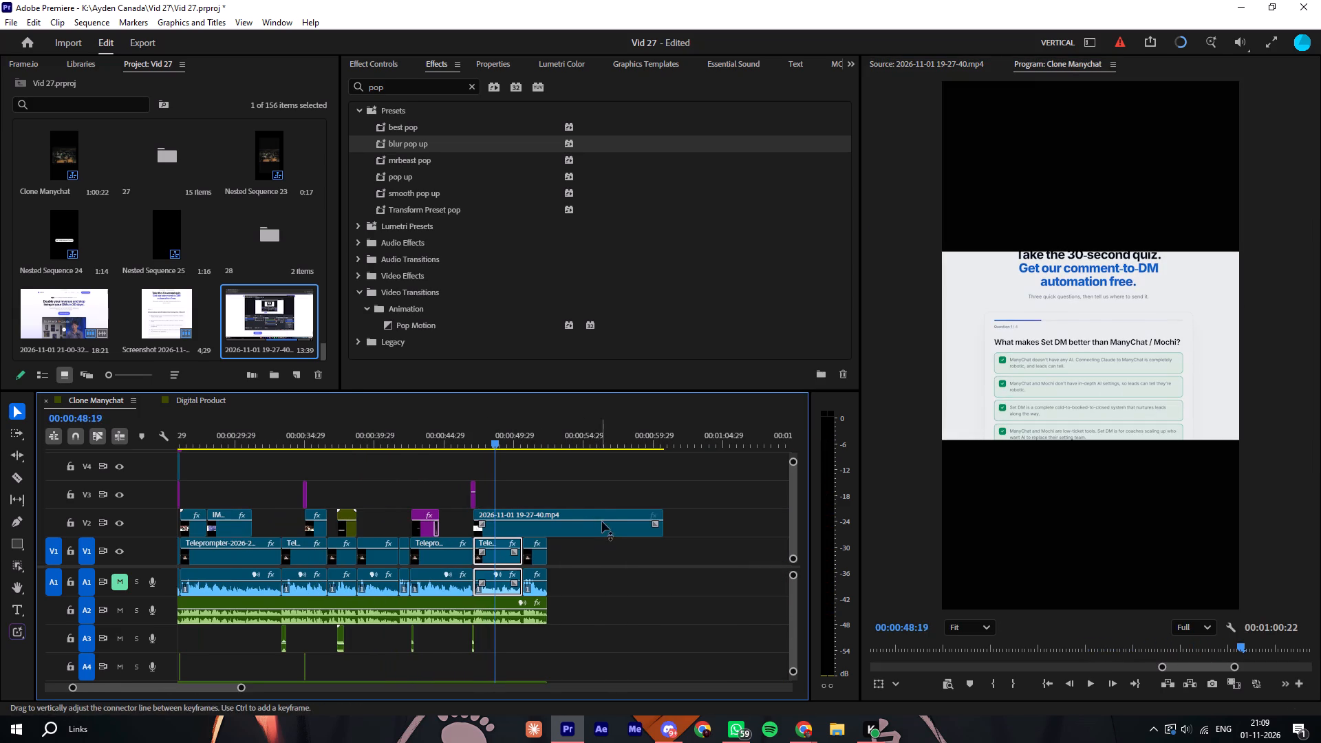
Rate-stretch the V2 quiz recording so it ends with the Teleprompter clip beneath it, near 00:00:50.
key("r")
left_click_drag(663, 519, 519, 528)
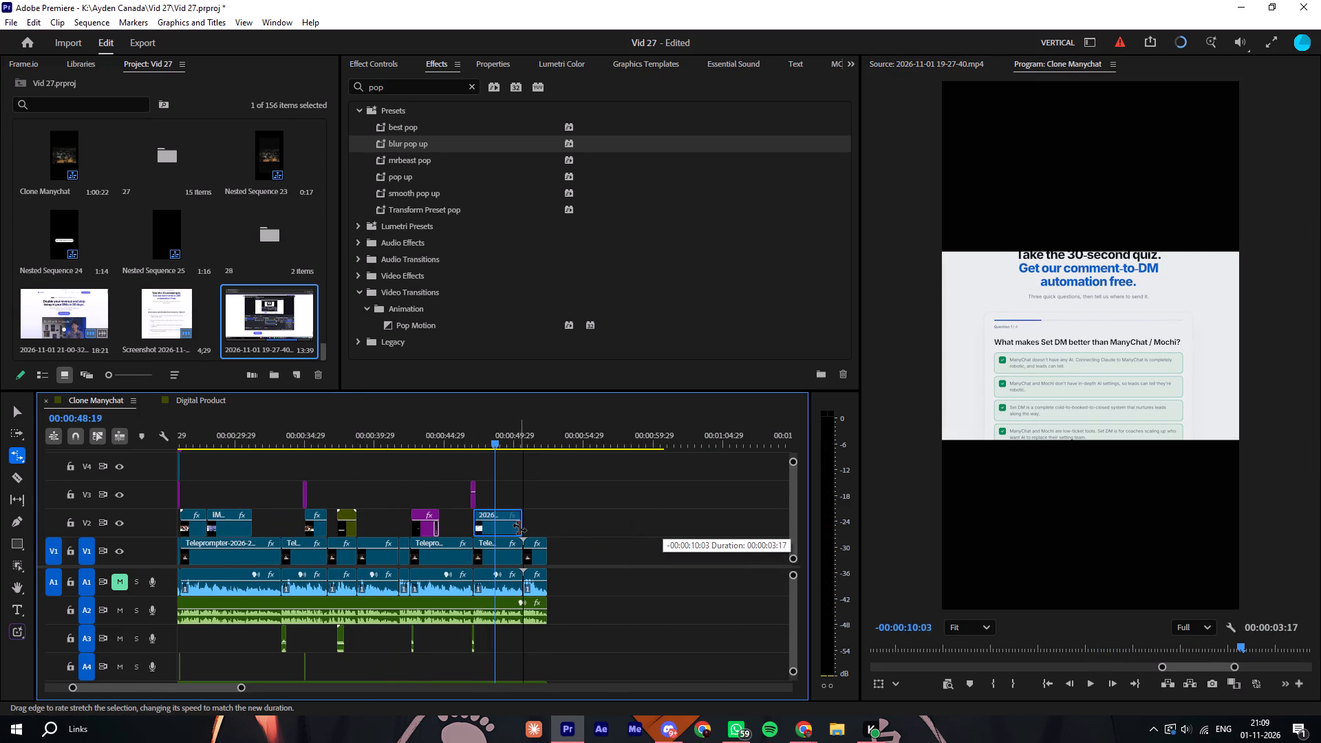
left_click_drag(519, 528, 521, 528)
key("v")
left_click(530, 495)
Set the V2 quiz recording's scale to 74 and preview it over the Teleprompter clip.
left_click(497, 519)
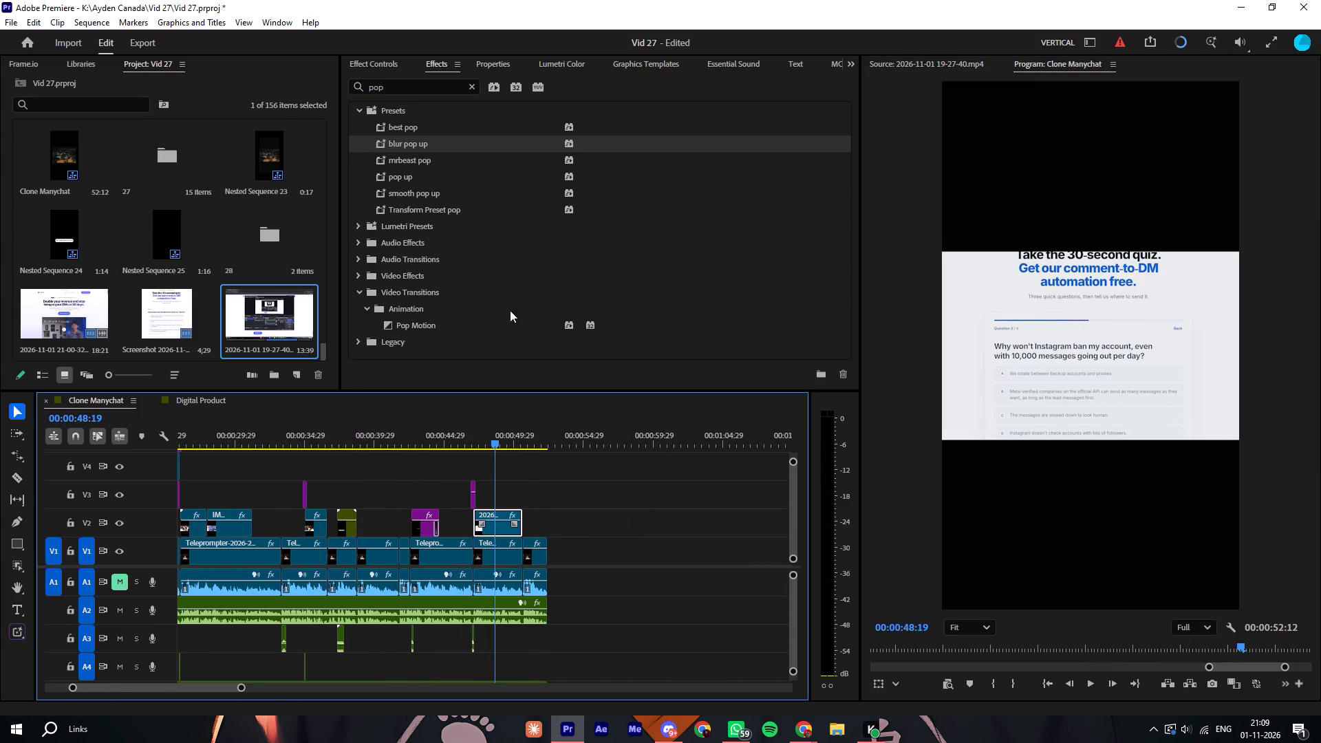
left_click(386, 61)
left_click_drag(507, 166, 488, 171)
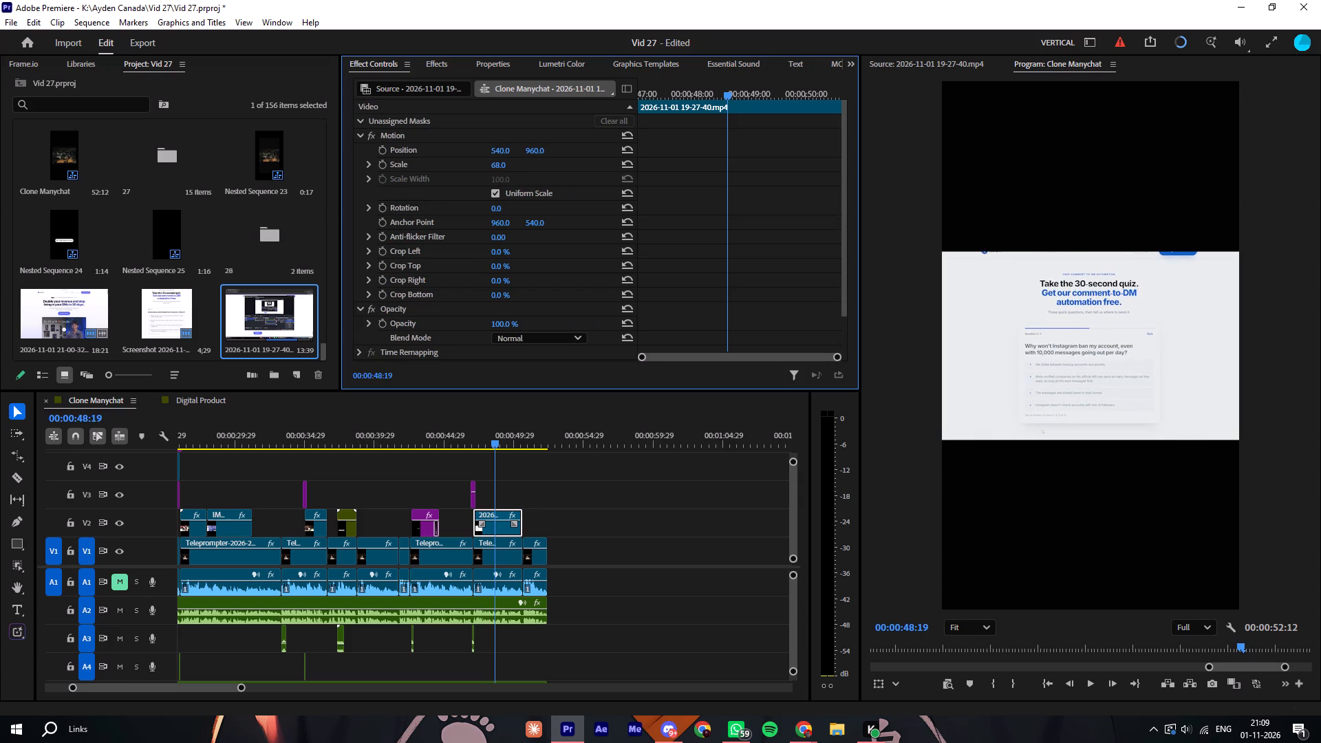
left_click_drag(488, 171, 492, 171)
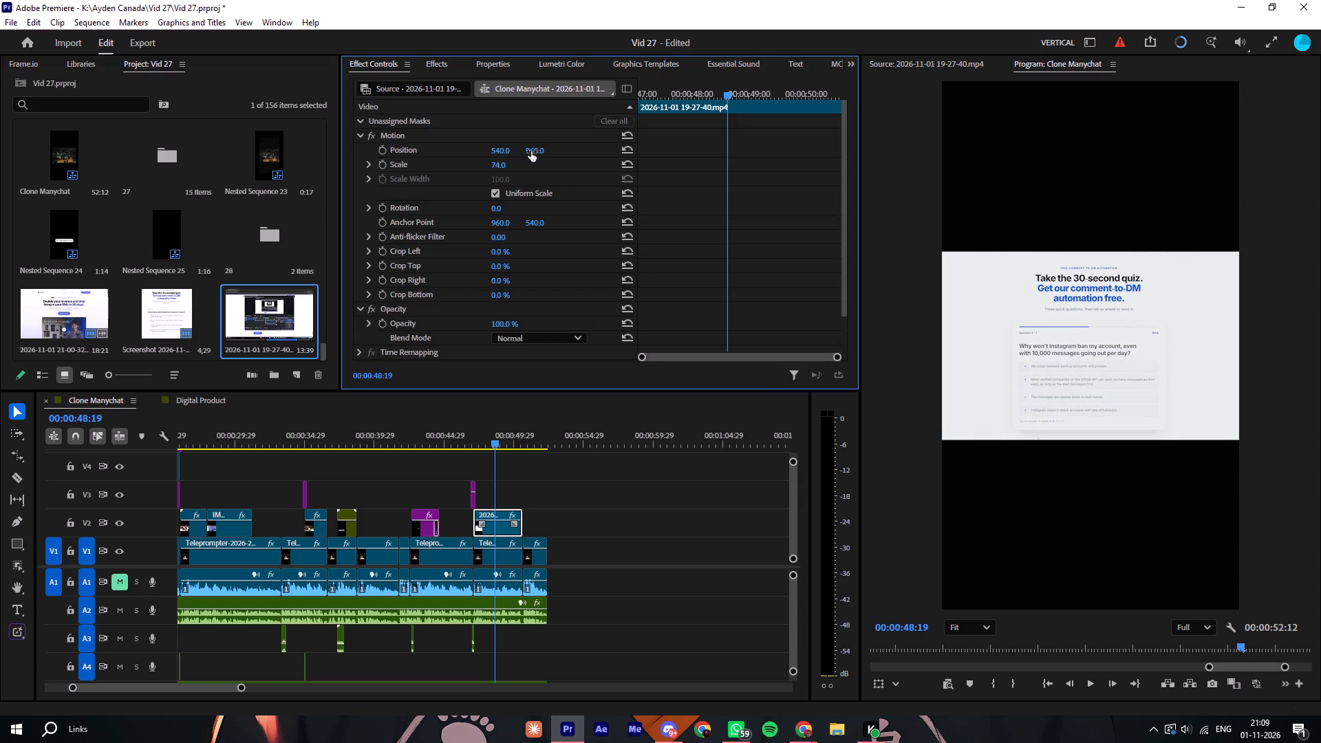
left_click(460, 429)
key("space")
left_click(531, 480)
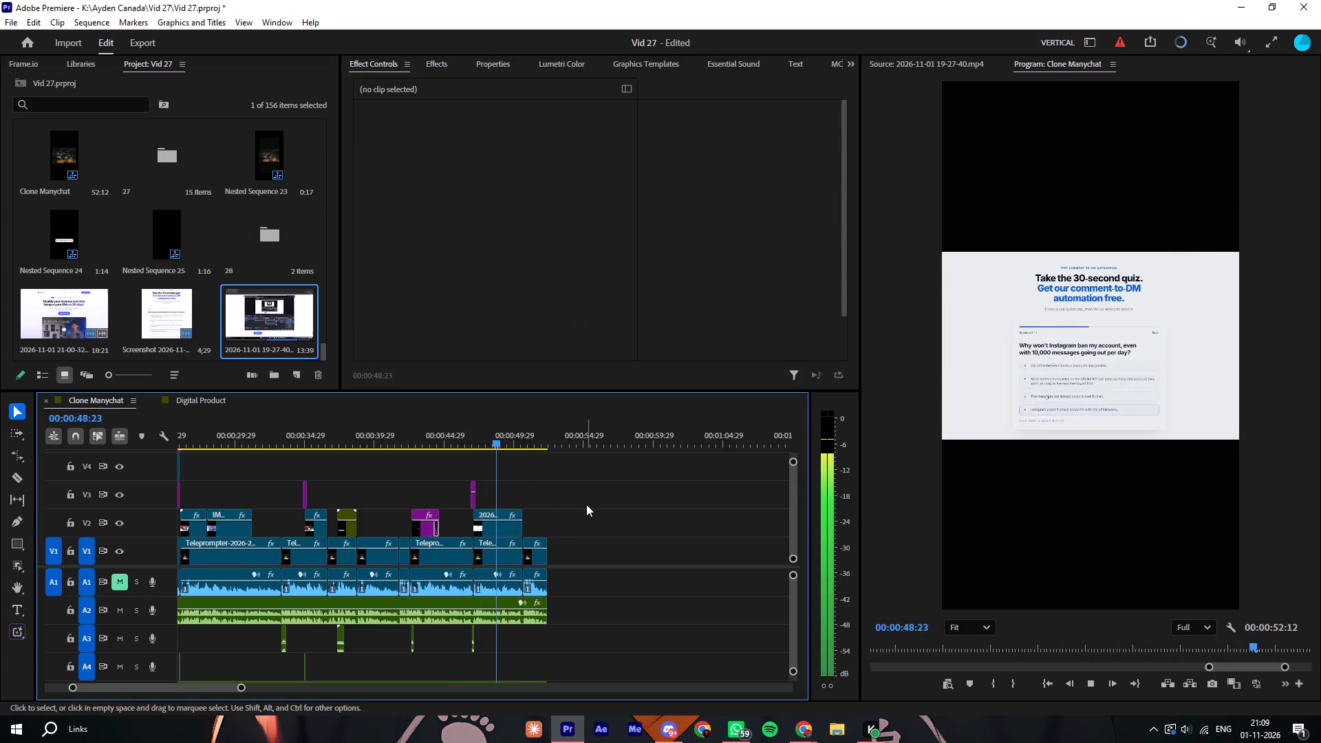
key("space")
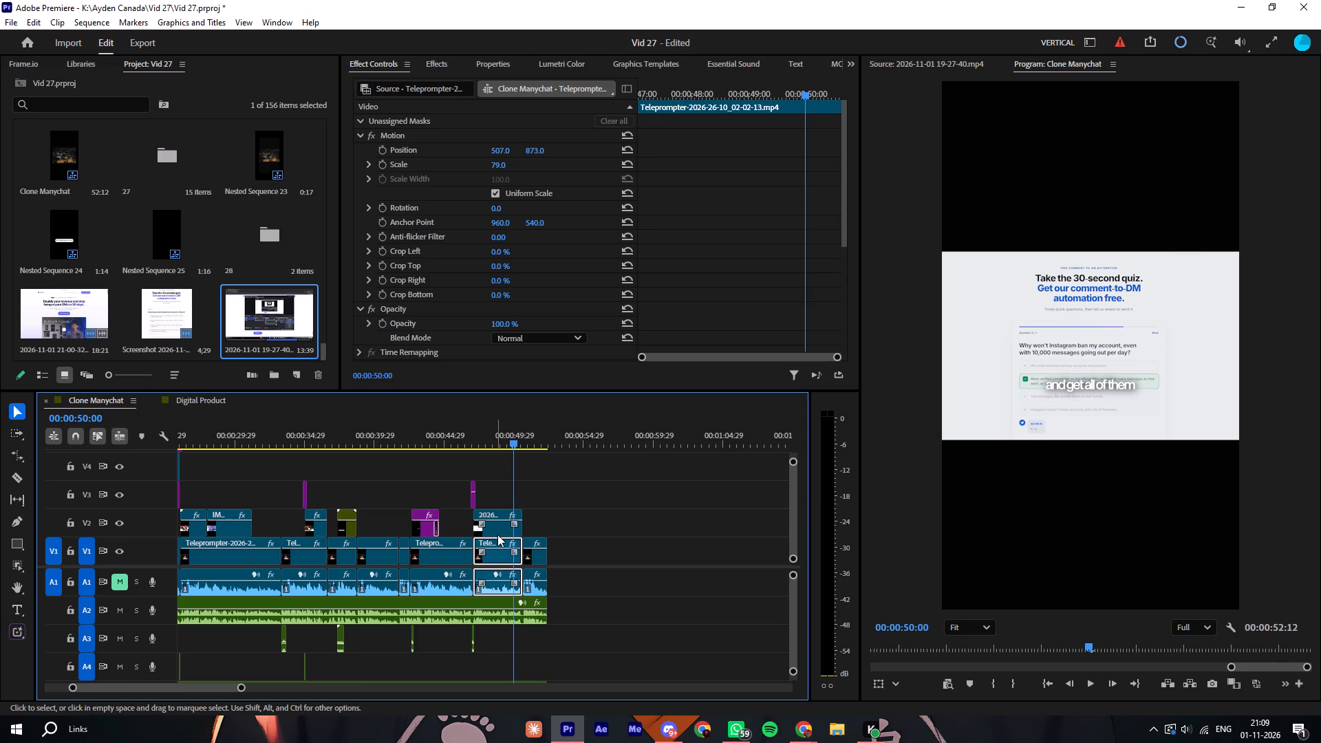
Shift the V2 quiz recording slightly upward in the frame by lowering its vertical position value.
left_click(497, 535)
left_click_drag(539, 146, 523, 155)
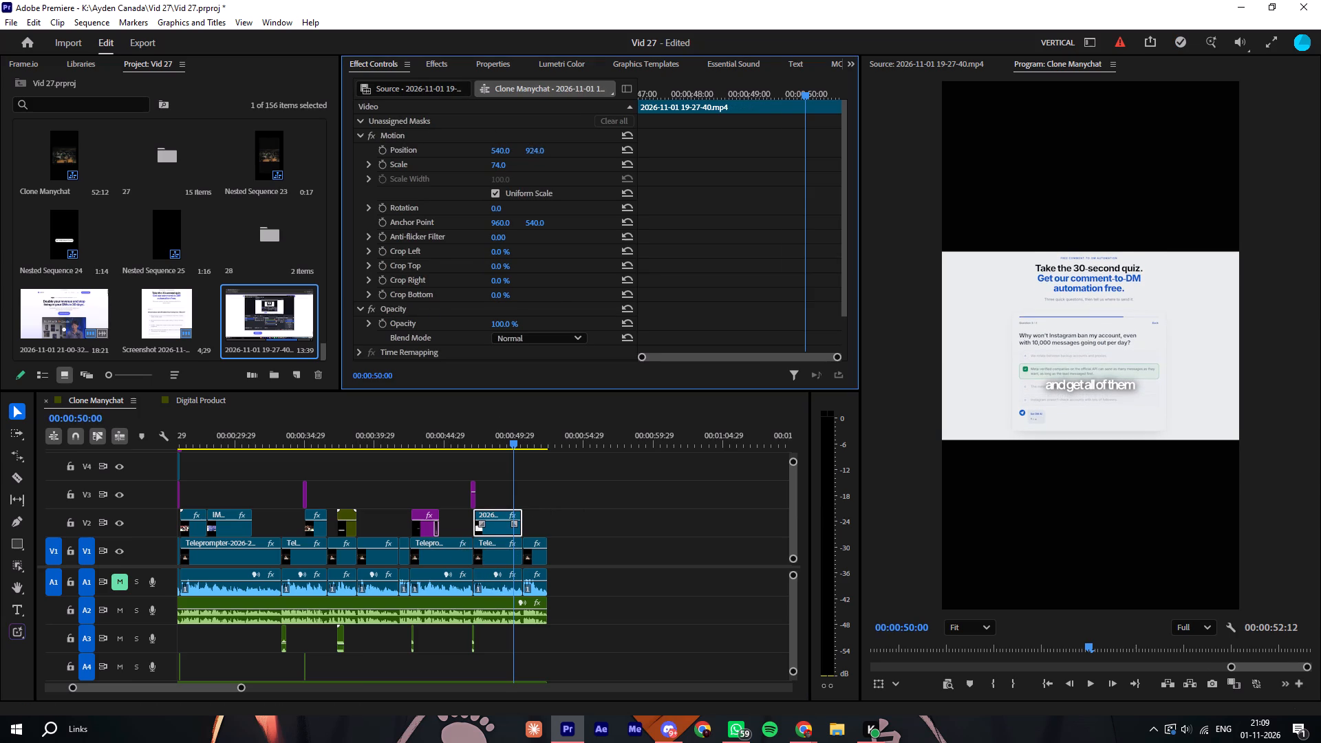
left_click_drag(523, 155, 525, 155)
left_click(546, 502)
Play back the cut from the quiz recording to the closing Teleprompter clip, through to the sequence's end.
key("space")
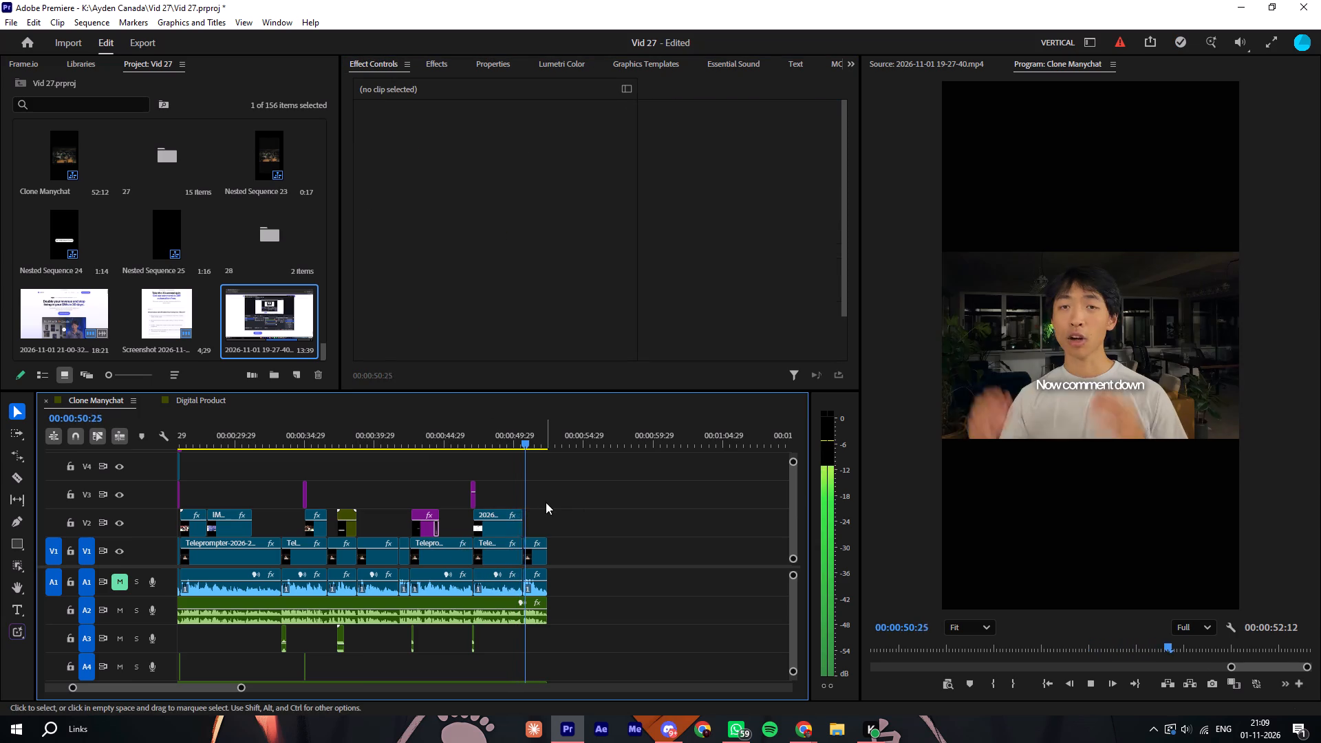
left_click(519, 442)
key("space")
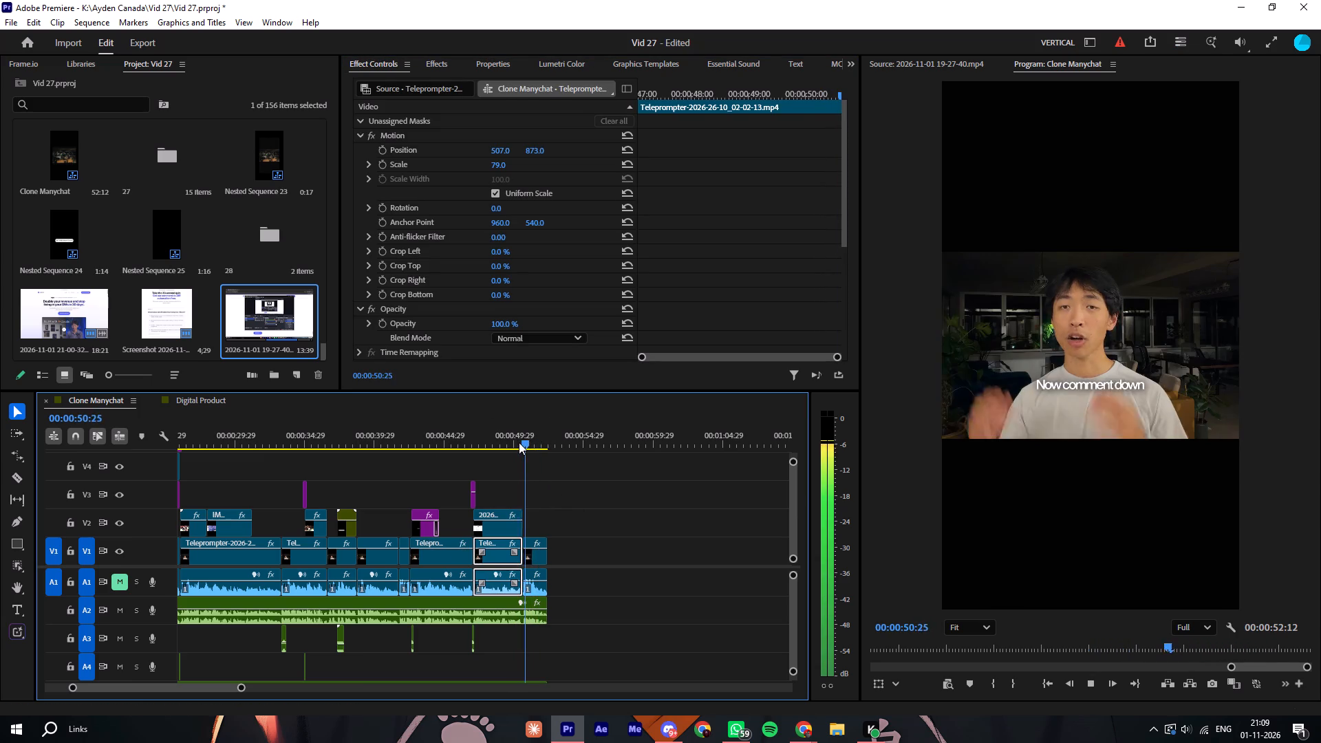
key("space")
left_click_drag(558, 484, 559, 491)
key("equal")
key("equal")
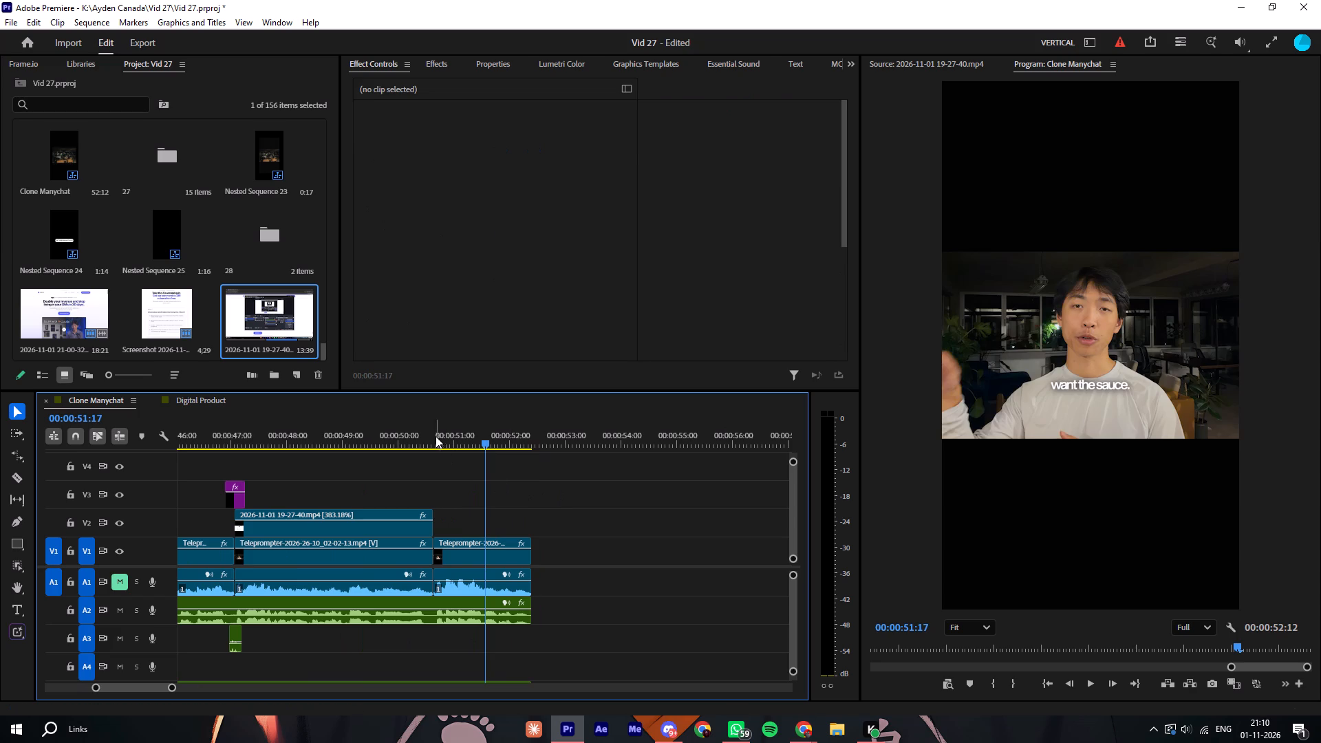
left_click_drag(433, 435, 431, 449)
key("space")
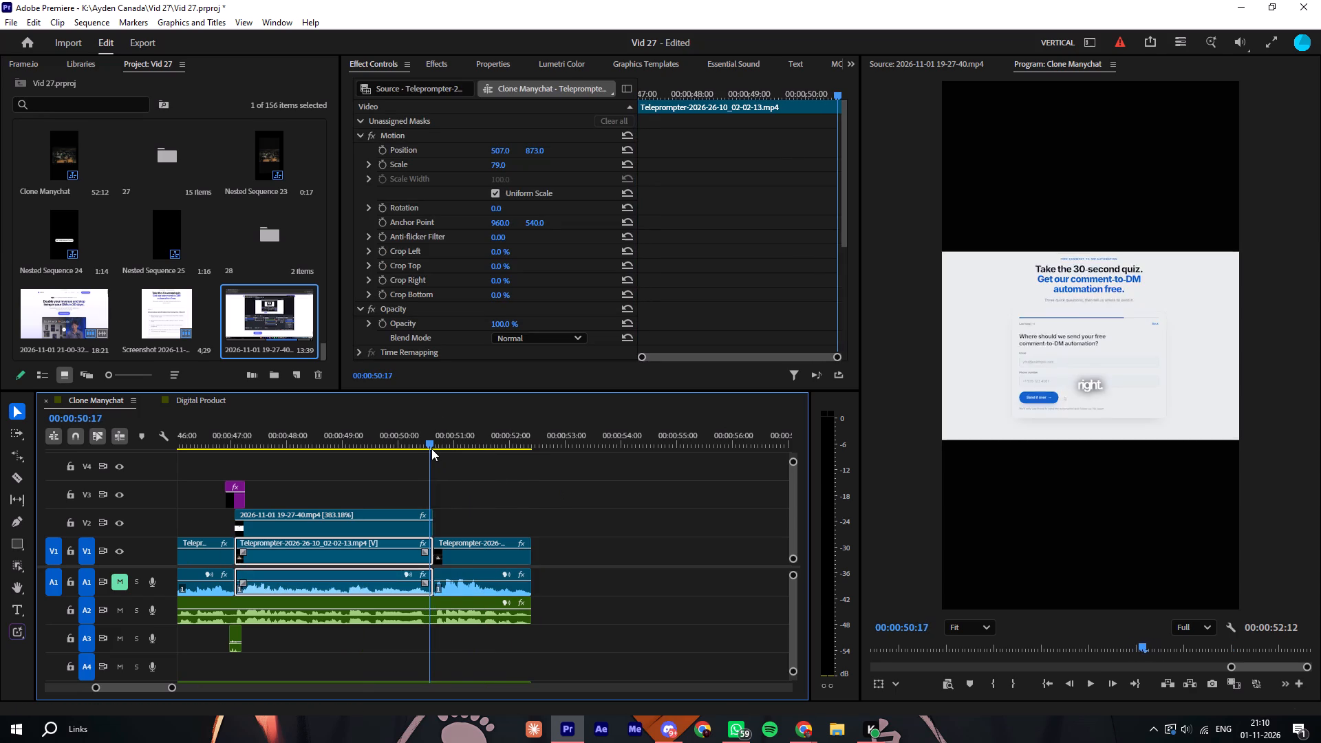
left_click(554, 482)
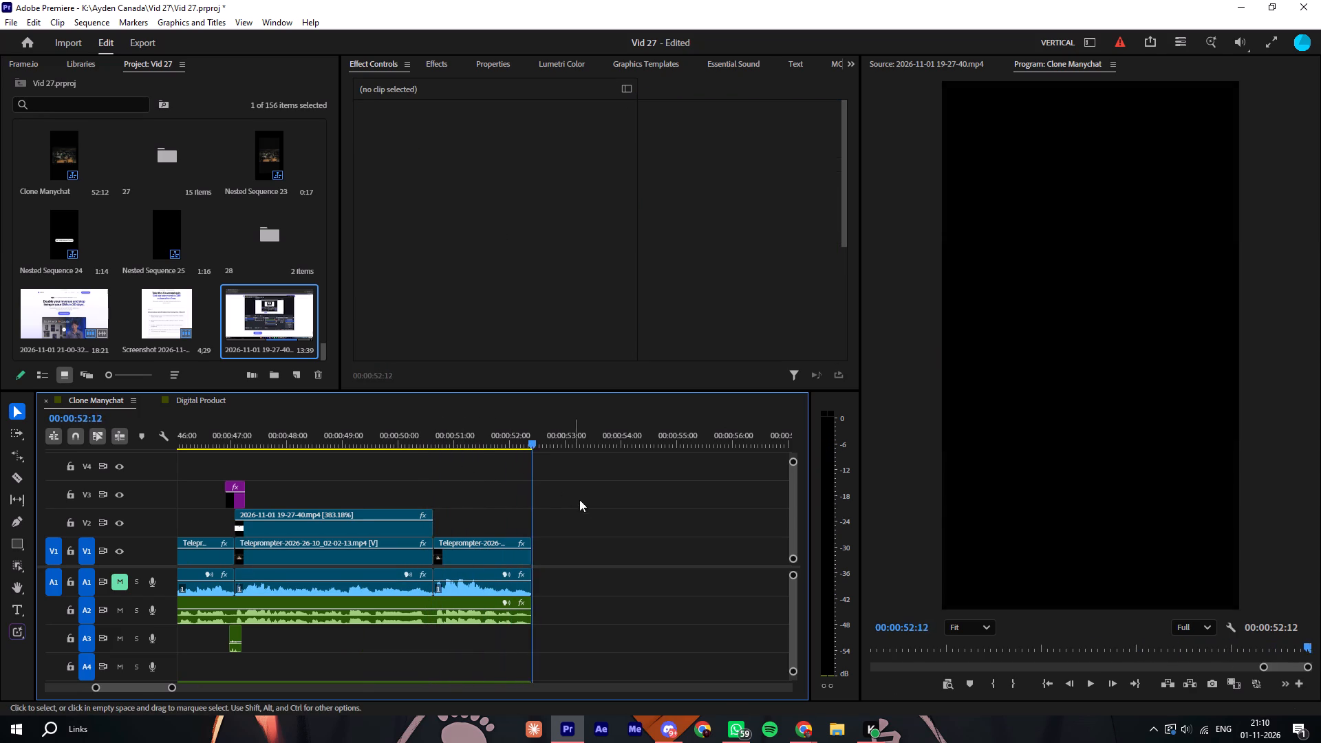
Play the opening seconds of the Clone Manychat sequence and look over the upper video tracks.
key("space")
type("---")
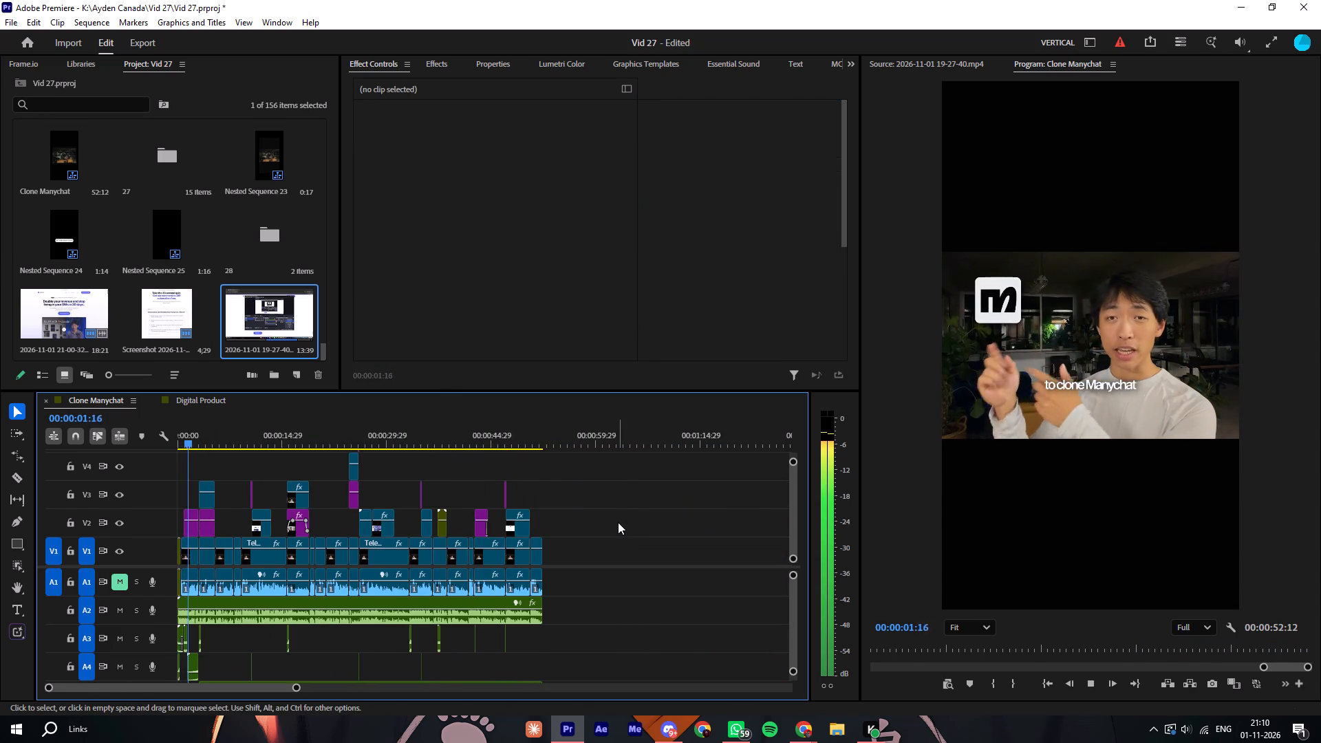
scroll(618, 522, "up", 13, "ctrl")
key("space")
Save the Vid 27 project.
key("ctrl+s")
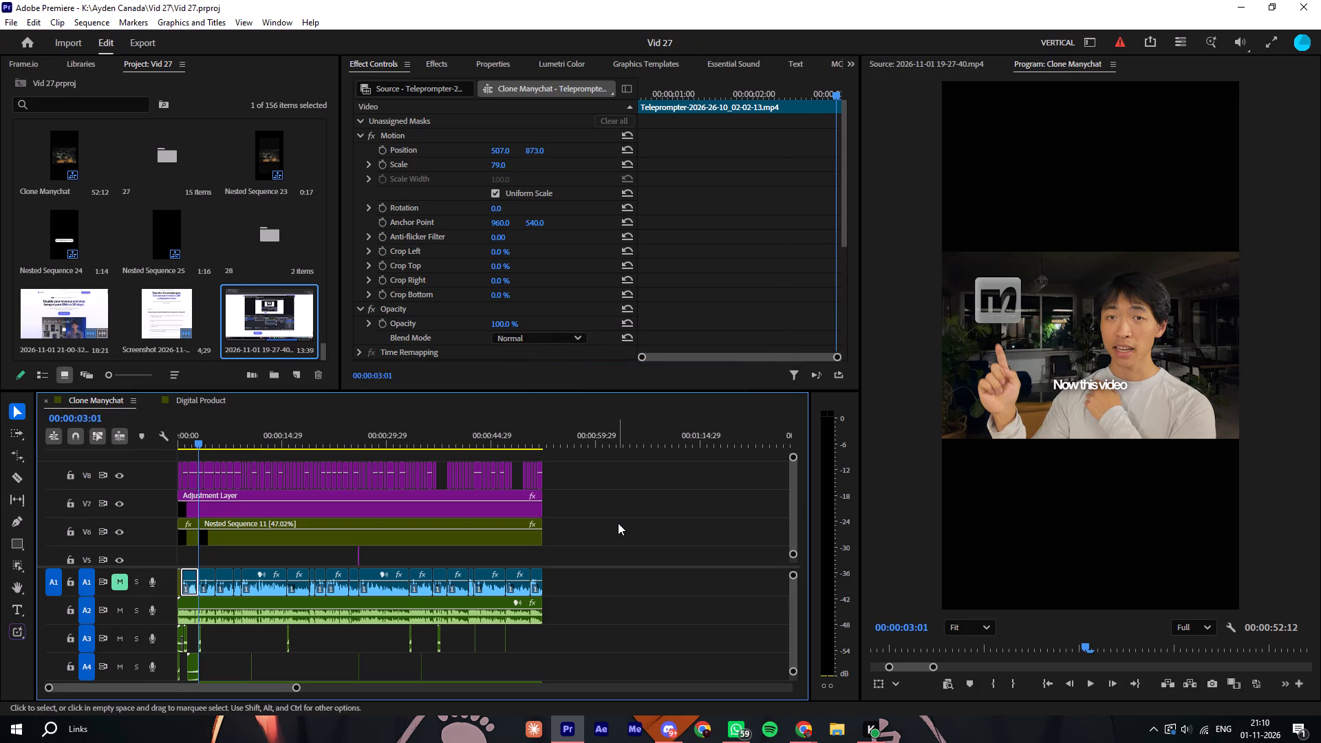
Open the export settings for the Clone Manychat sequence and name the output file Clone Manychat V2.mp4.
key("ctrl+m")
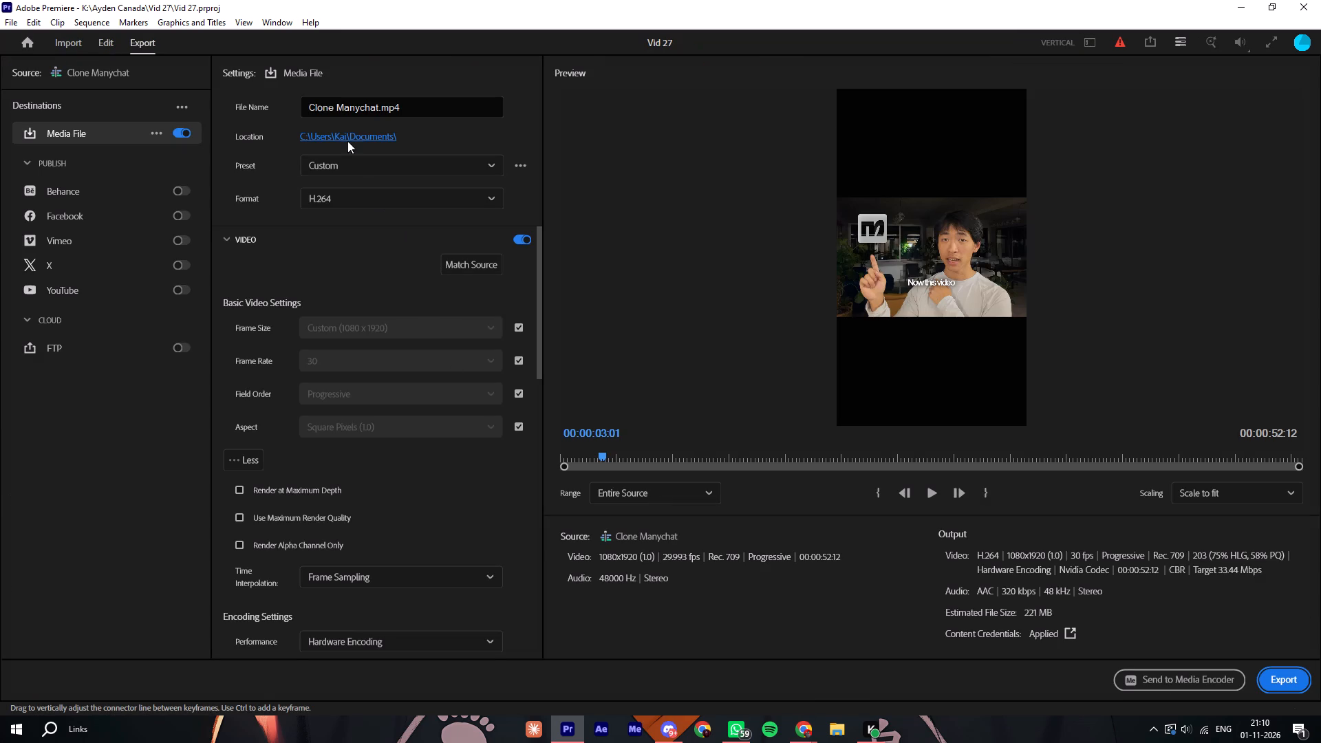
left_click(376, 107)
left_click(378, 107)
key("space")
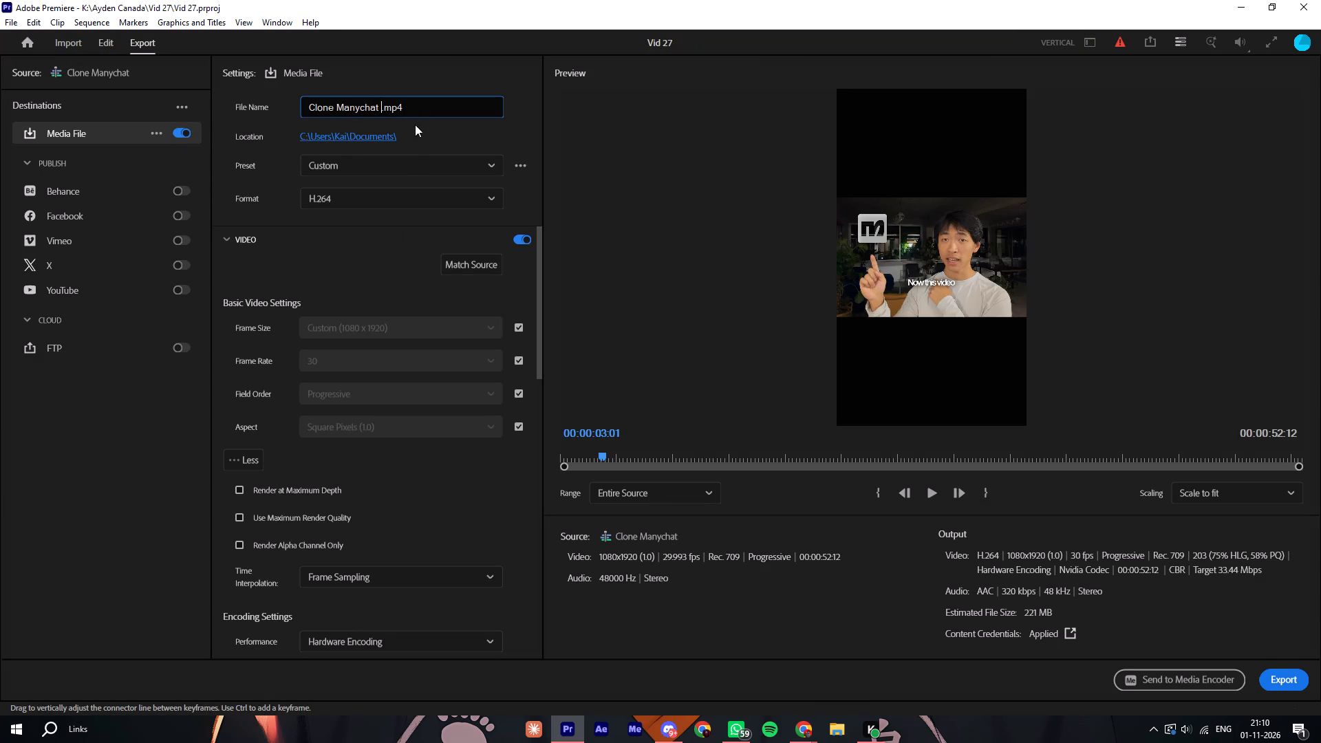
key("shift+v")
key("2")
Set the export location to the K:\Ayden Canada\Vid 27\Renders folder.
left_click(400, 137)
left_click(389, 137)
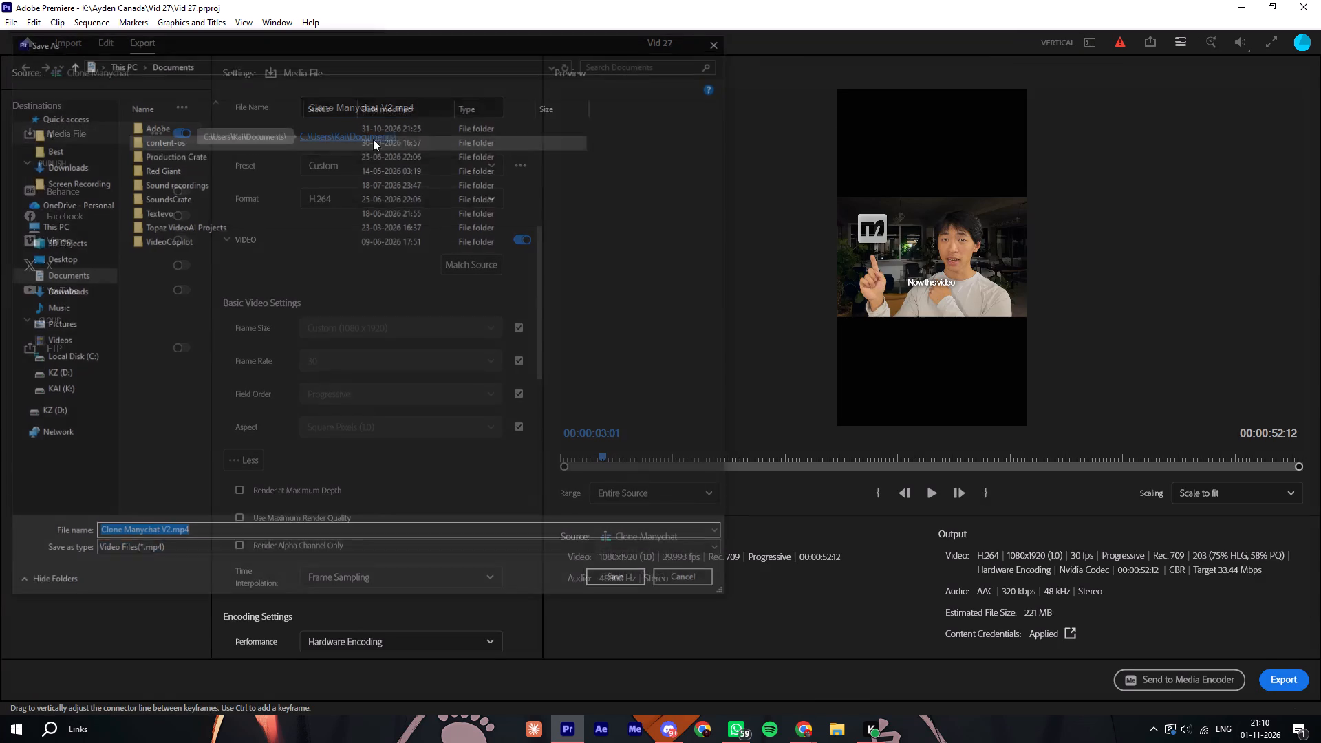
left_click(61, 366)
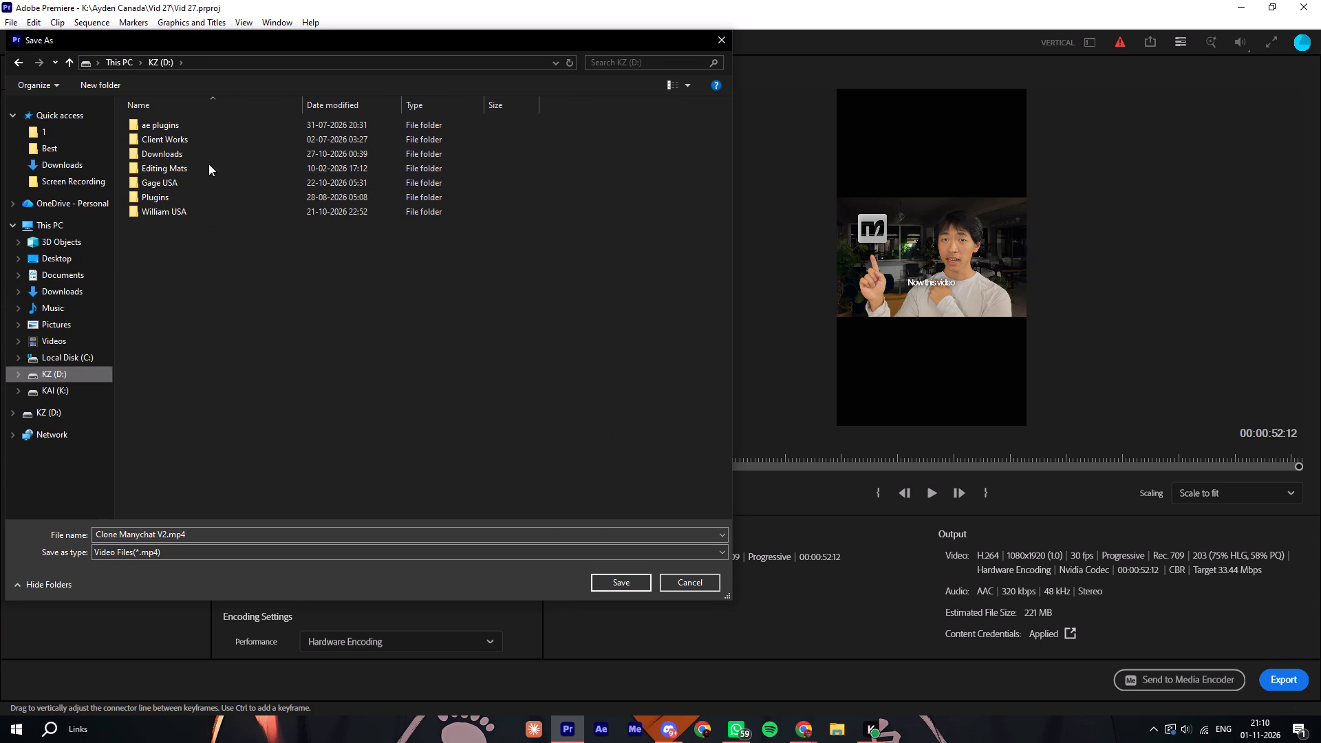
double_click(212, 137)
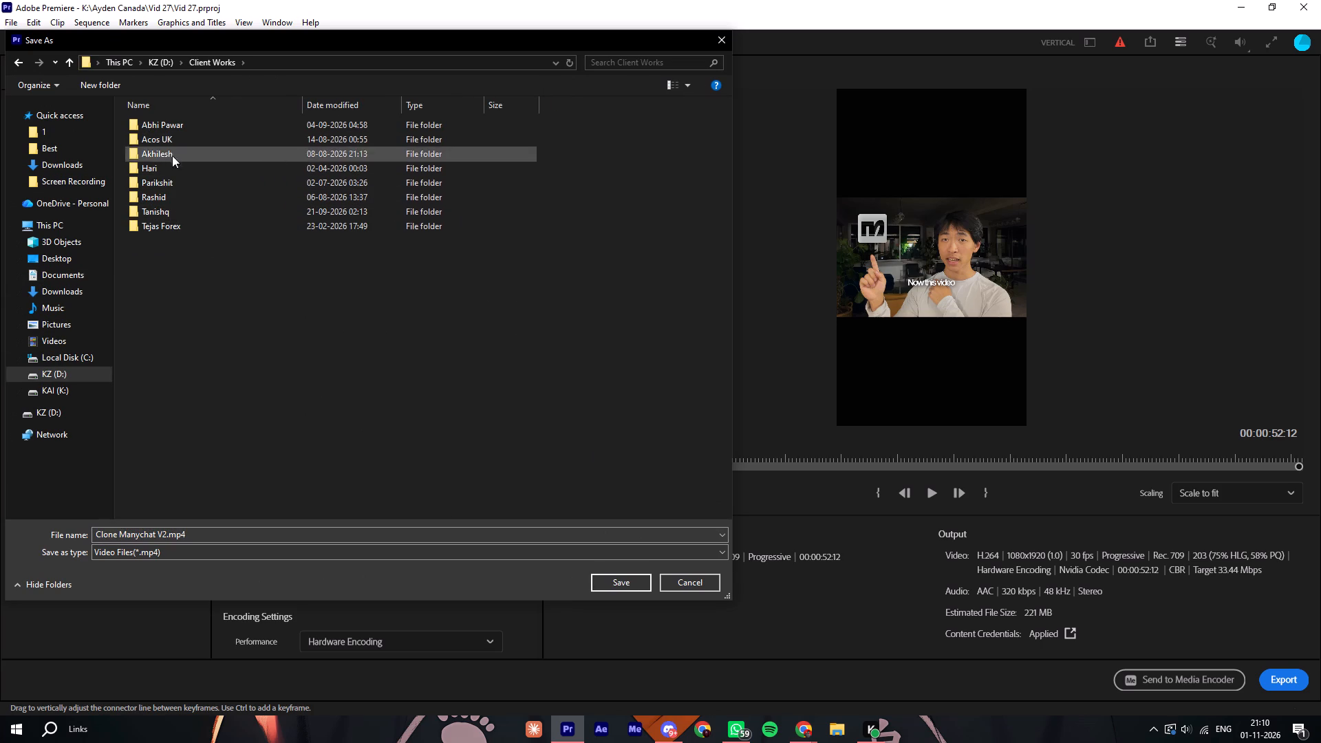
left_click(178, 60)
left_click(79, 389)
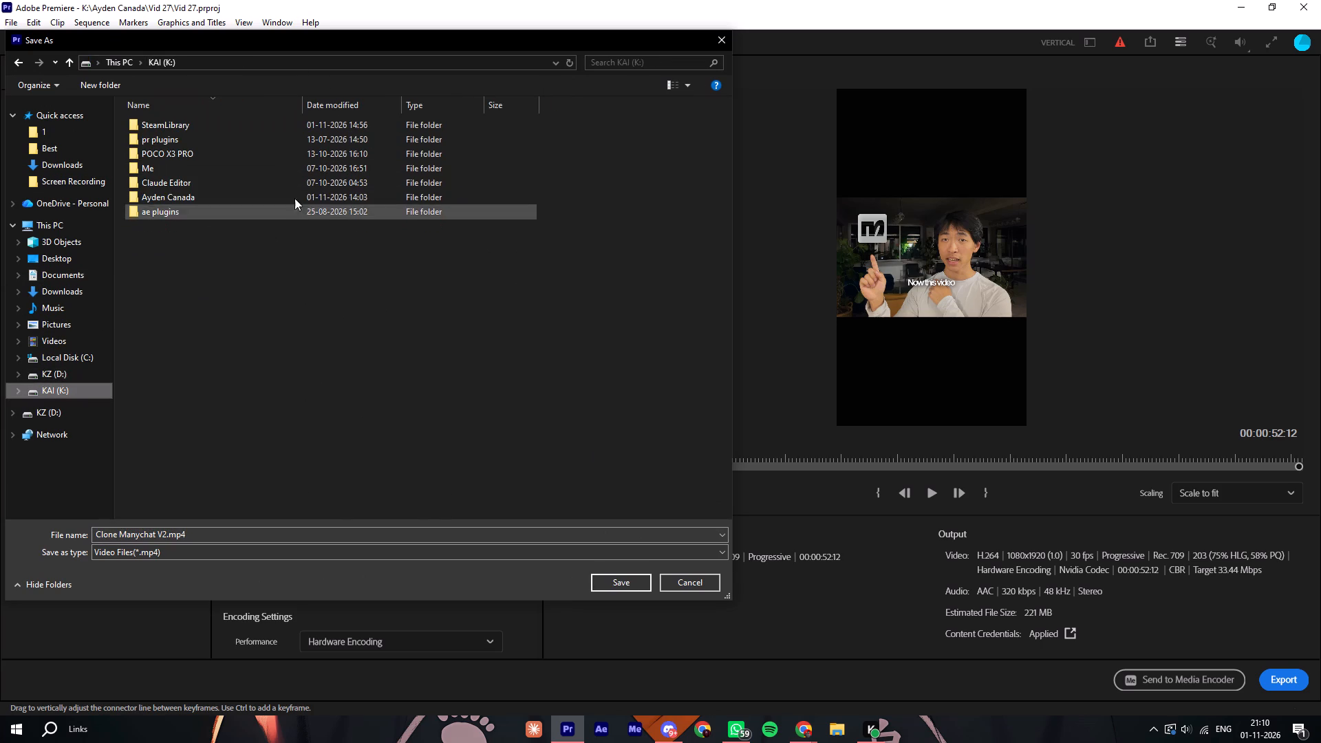
double_click(215, 191)
scroll(186, 495, "down", 5)
double_click(186, 482)
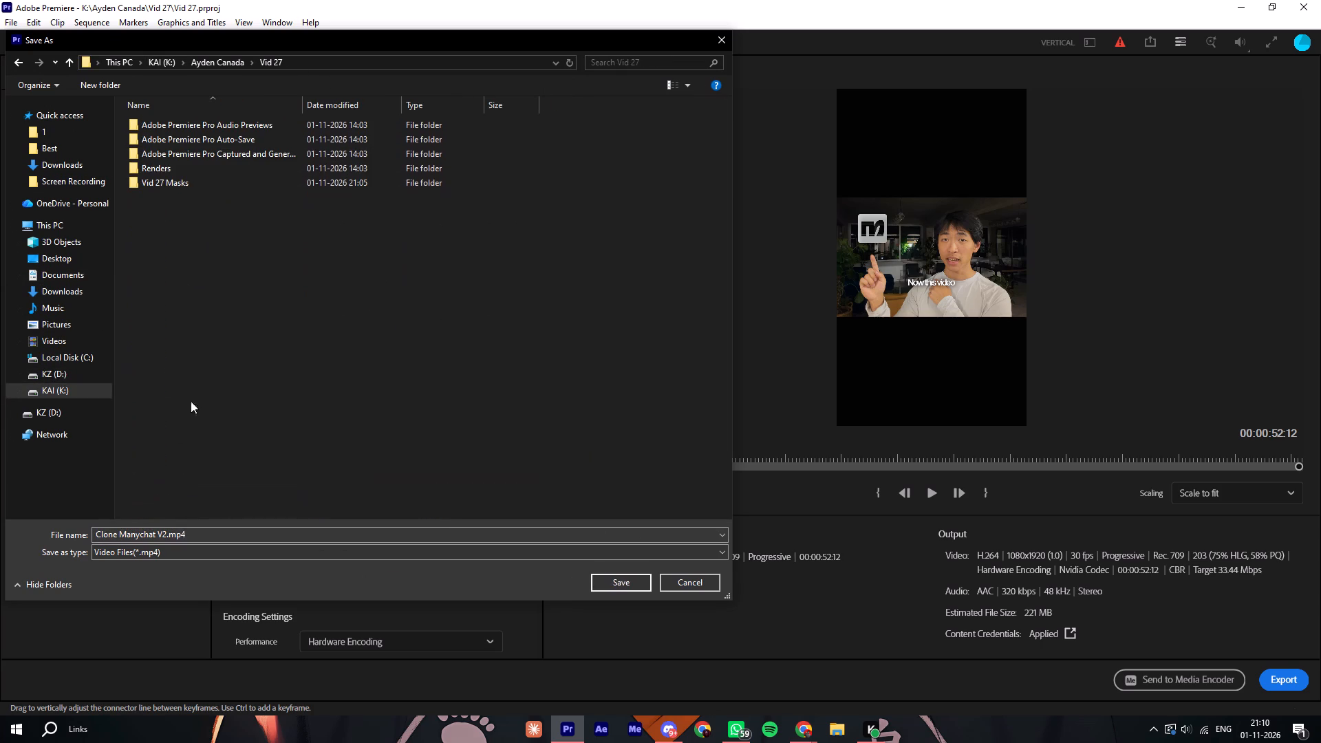
double_click(186, 165)
left_click(641, 581)
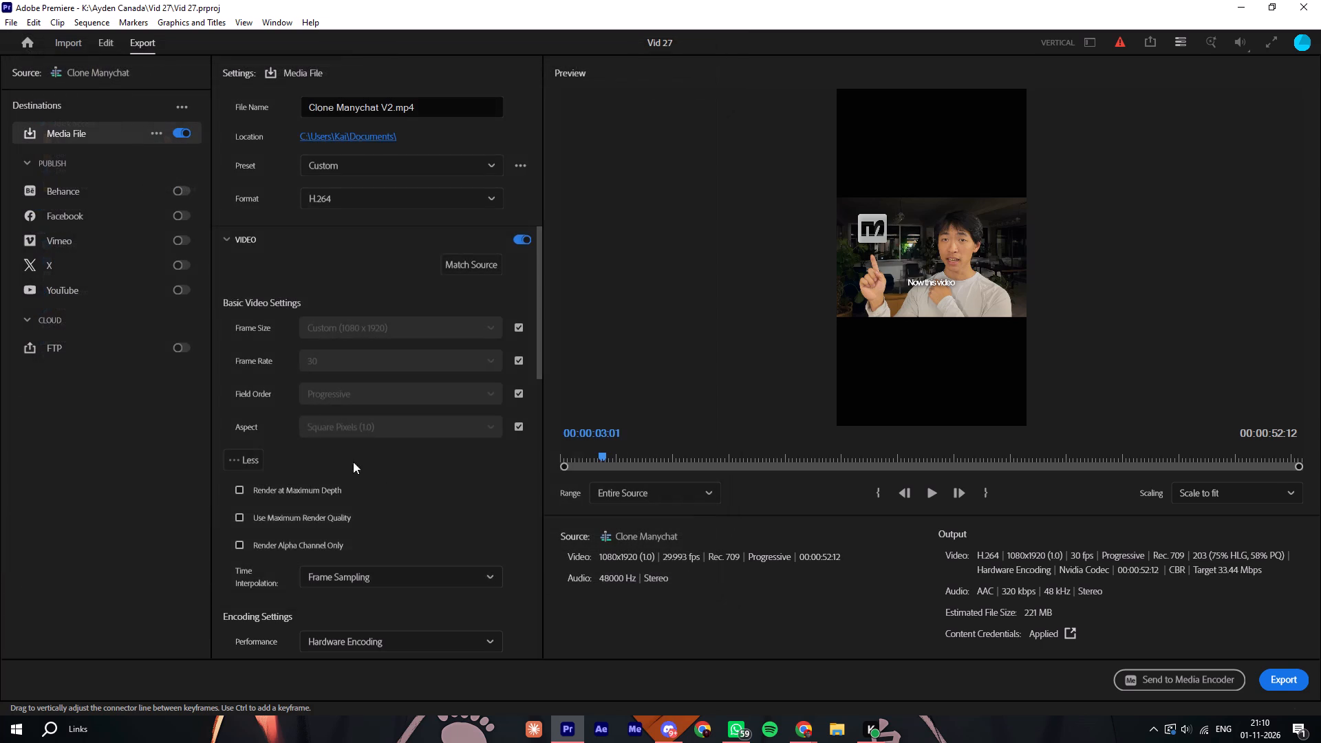
Check the remaining video settings and export Clone Manychat V2.mp4 in H.264 format.
scroll(471, 508, "down", 20)
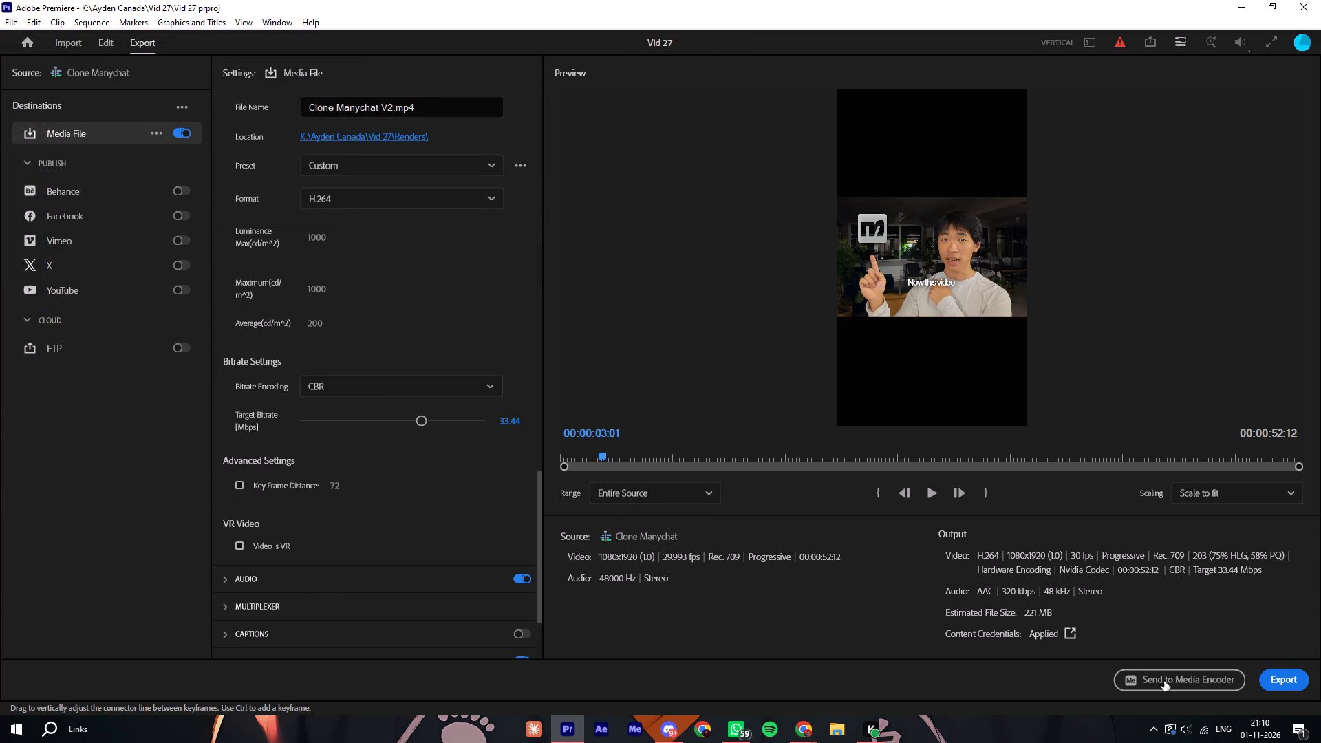
left_click(1293, 680)
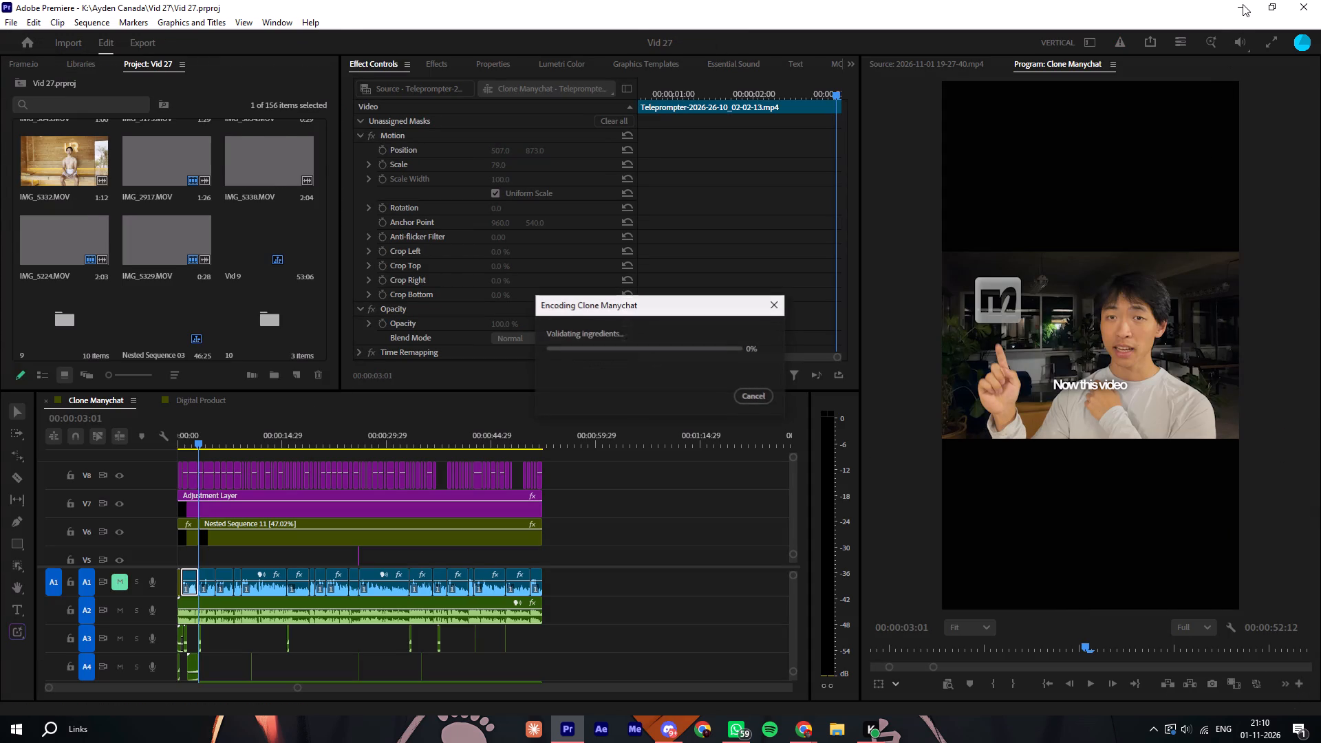
left_click(1239, 6)
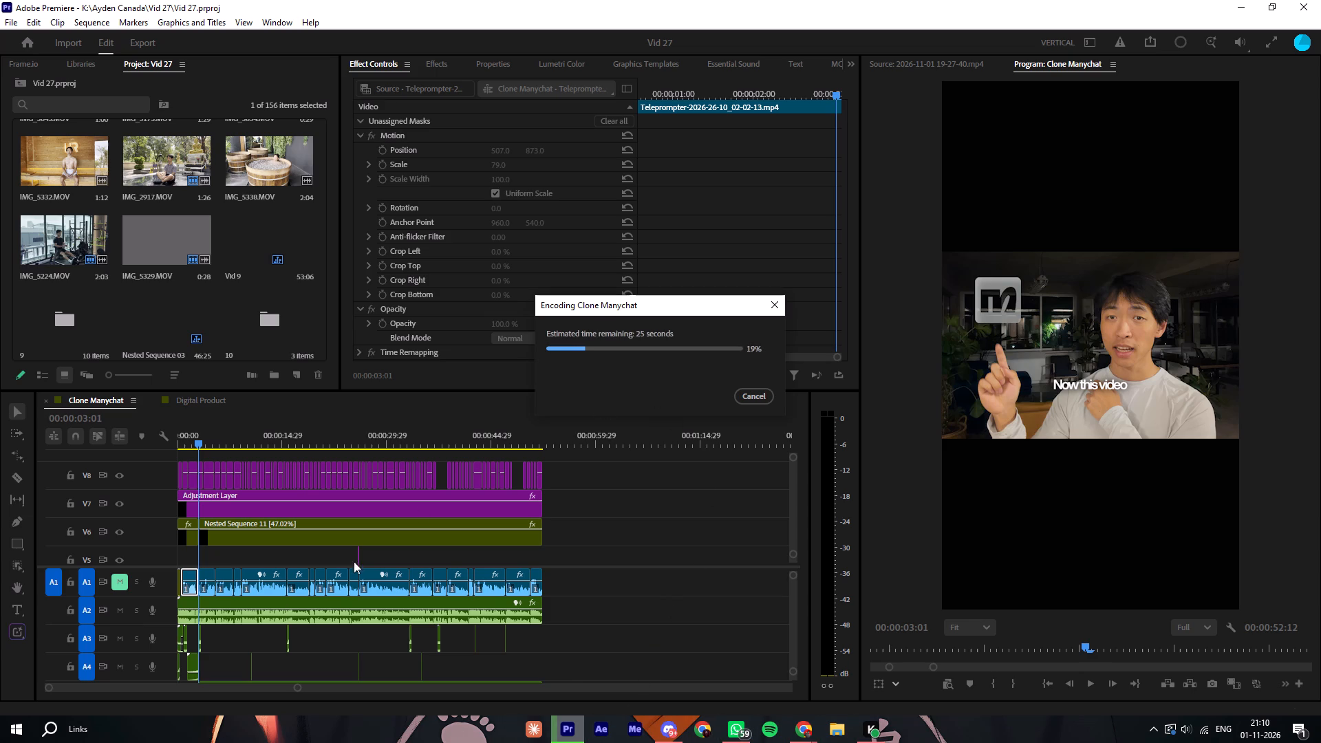
Search the computer for CapCut and launch it while the Clone Manychat V2 export is encoding.
left_click(48, 730)
key("c")
key("a")
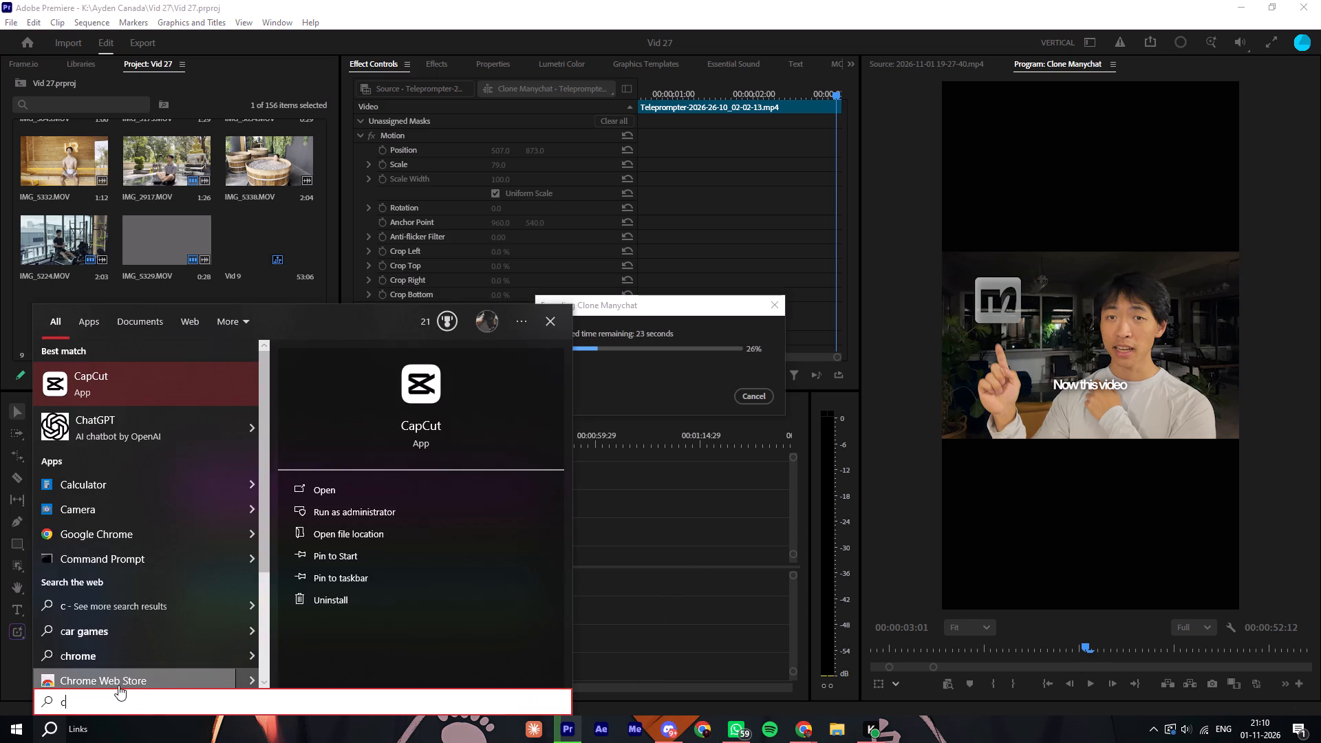
left_click(95, 381)
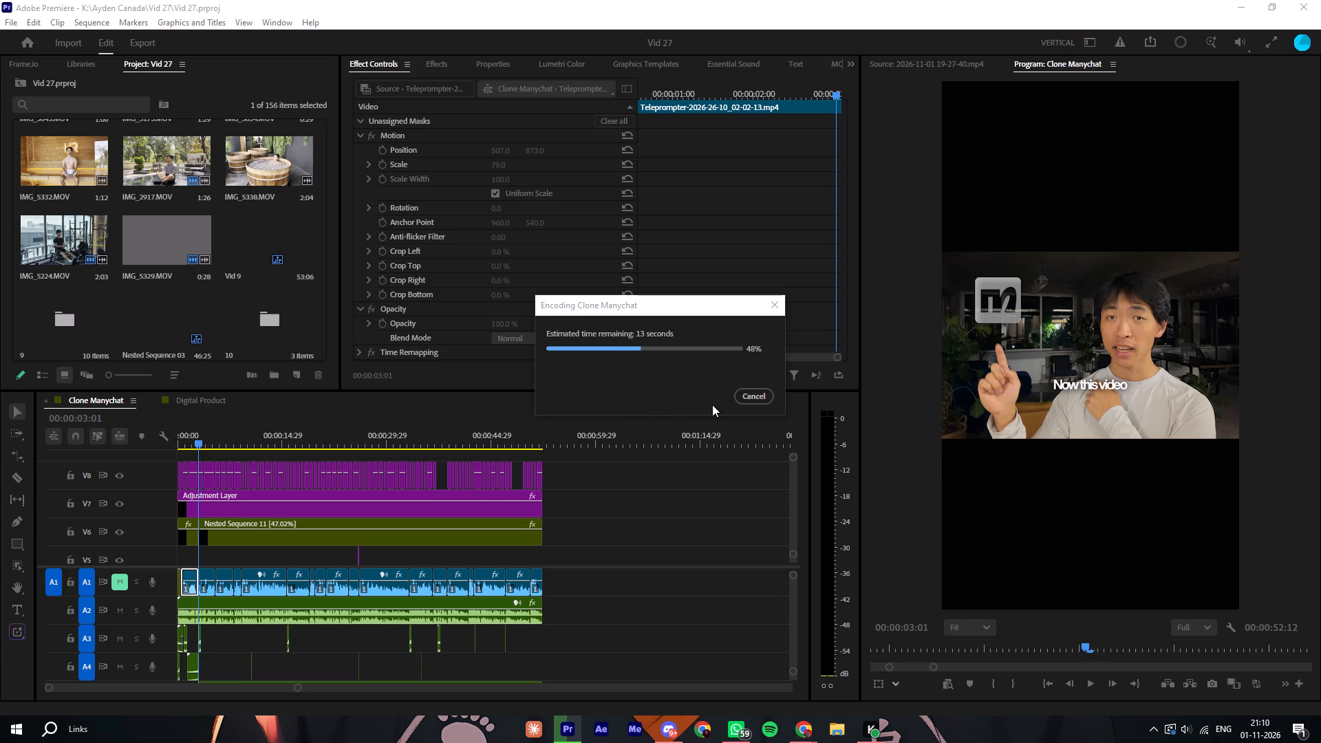
left_click(1150, 728)
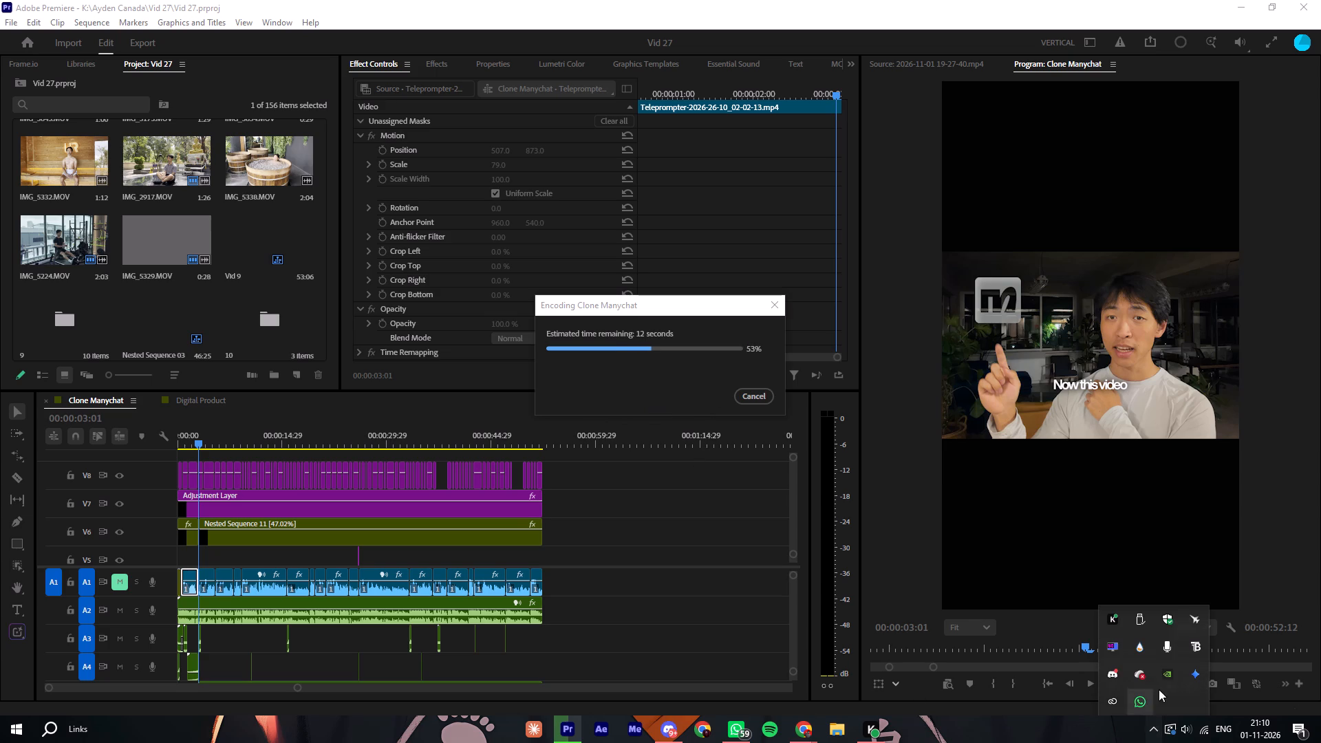
left_click(53, 723)
key("c")
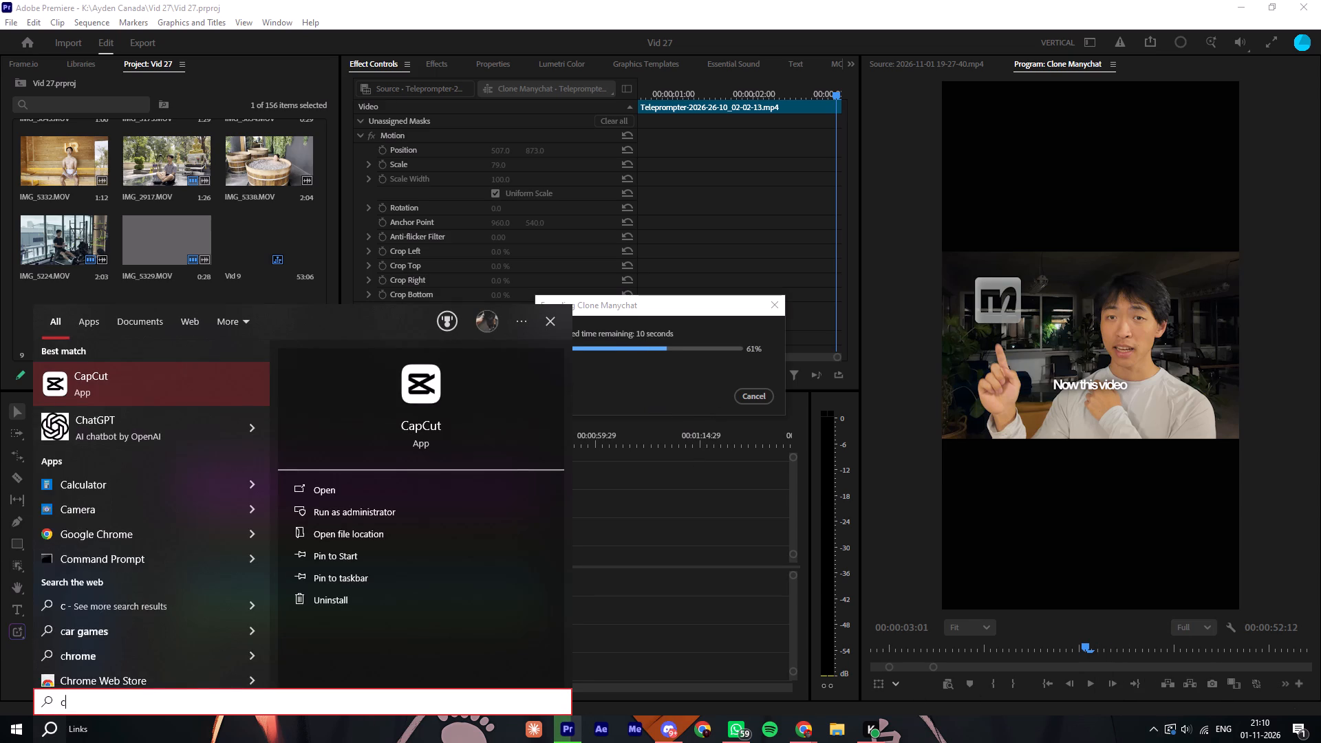
key("a")
left_click(344, 491)
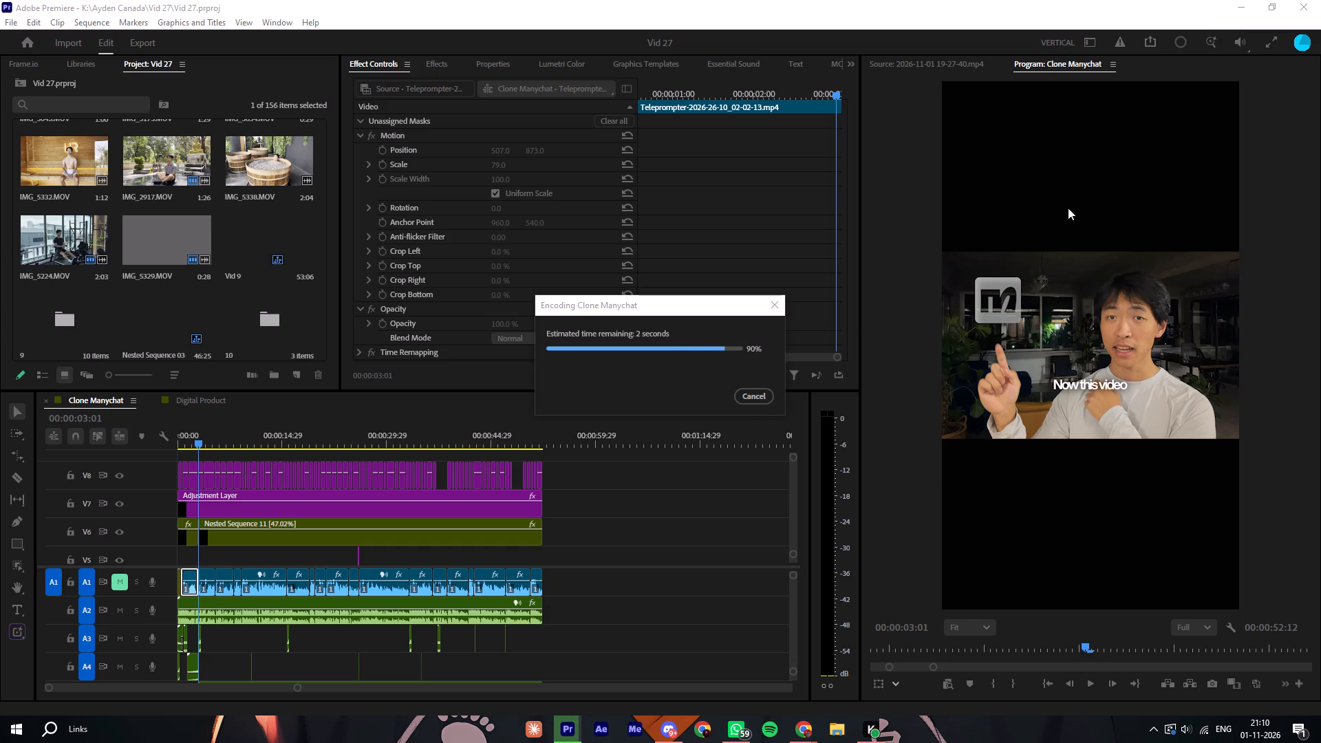
Close Adobe Premiere with the Vid 27 project.
left_click(1320, 0)
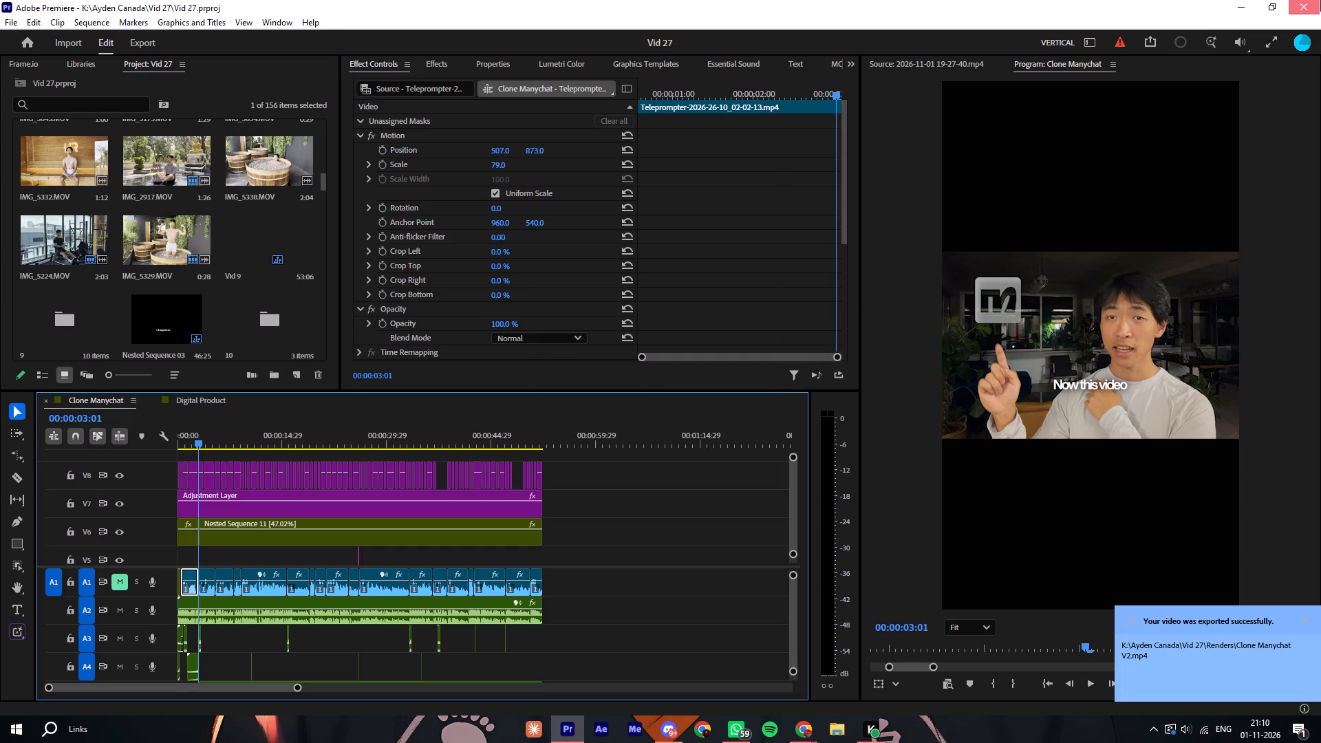
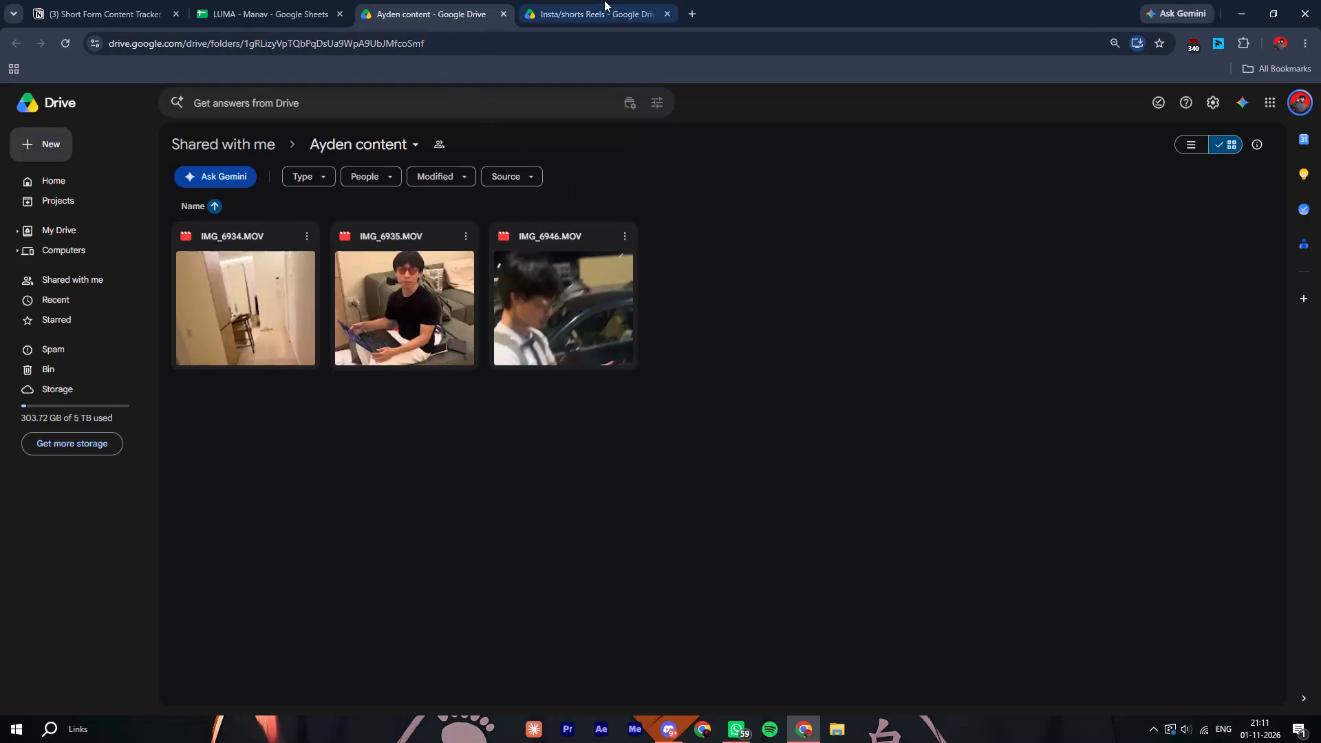
Close the Ayden content and Insta/shorts Reels Drive tabs.
left_click(506, 13)
left_click(506, 13)
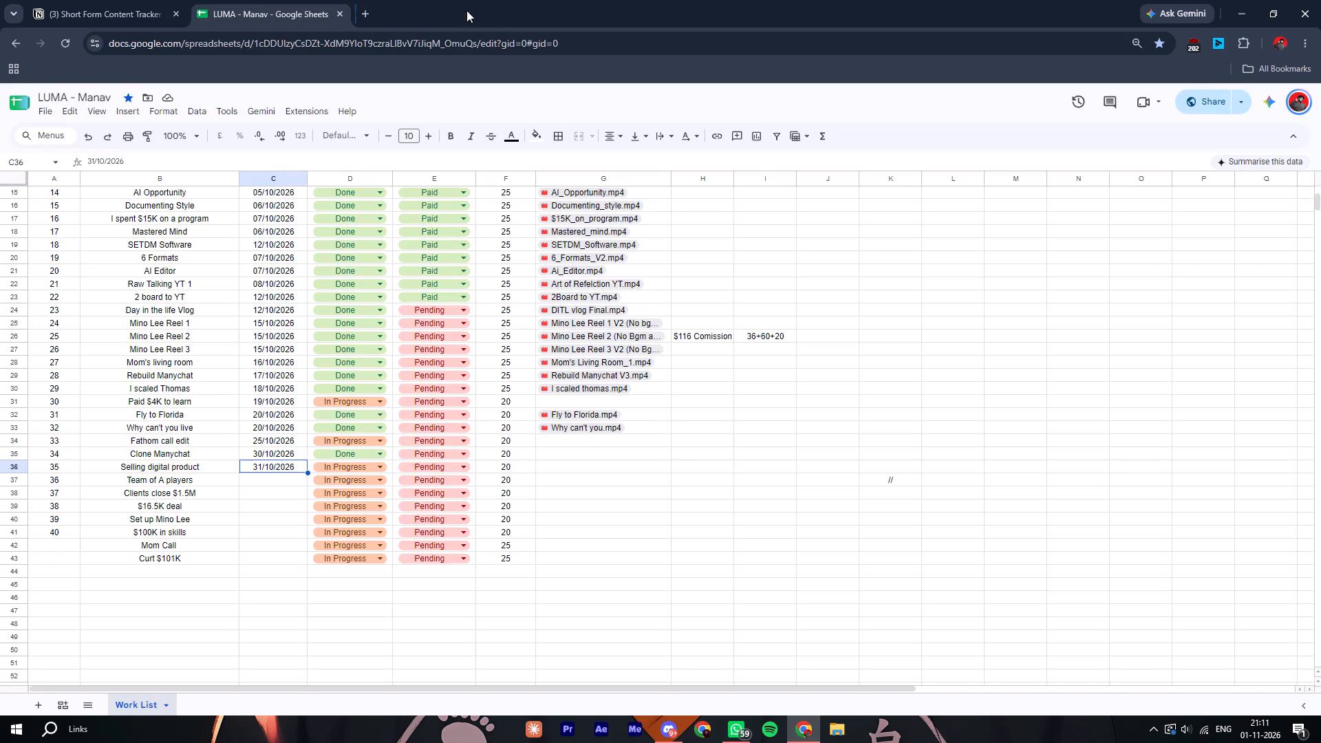
Undo the last date change for Selling digital product in the LUMA - Manav sheet.
key("ctrl+z")
Replace the LUMA - Manav sheet tab with a new one showing the bookmarked Clips Edited Drive folder.
left_click(371, 11)
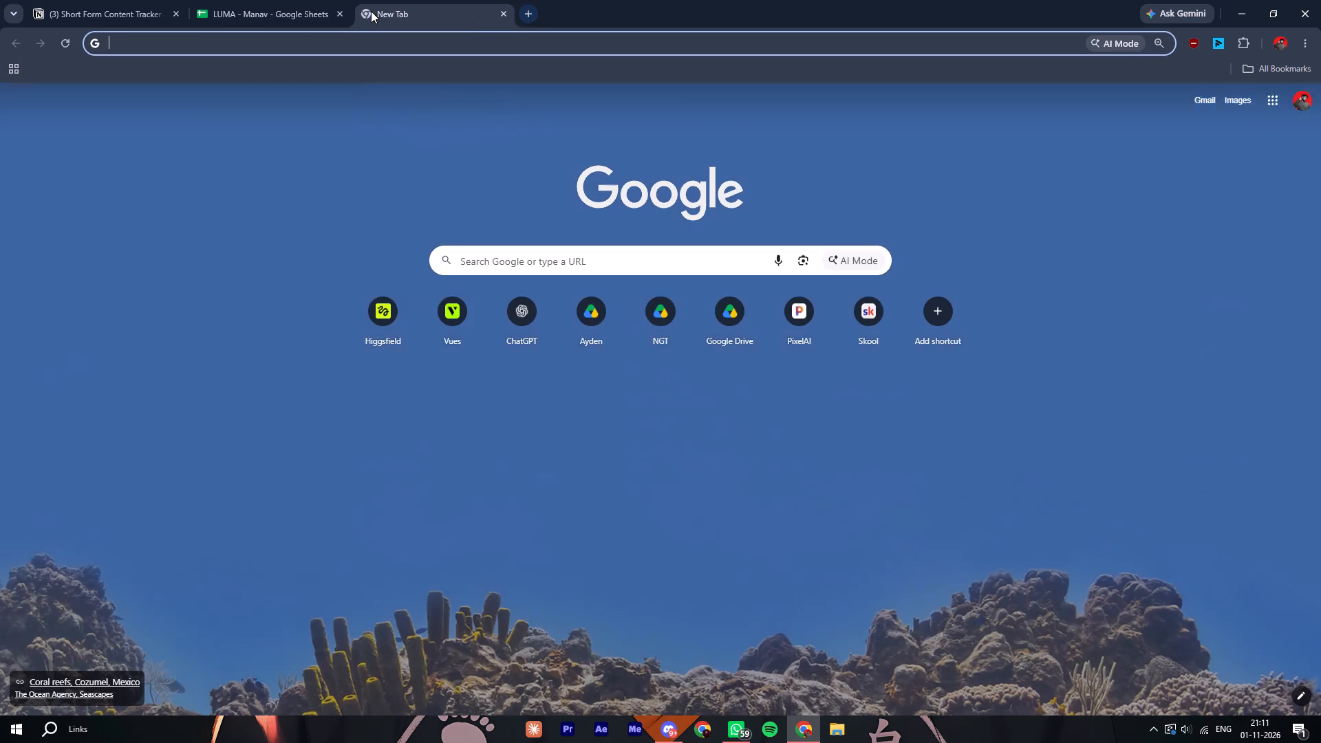
left_click(313, 0)
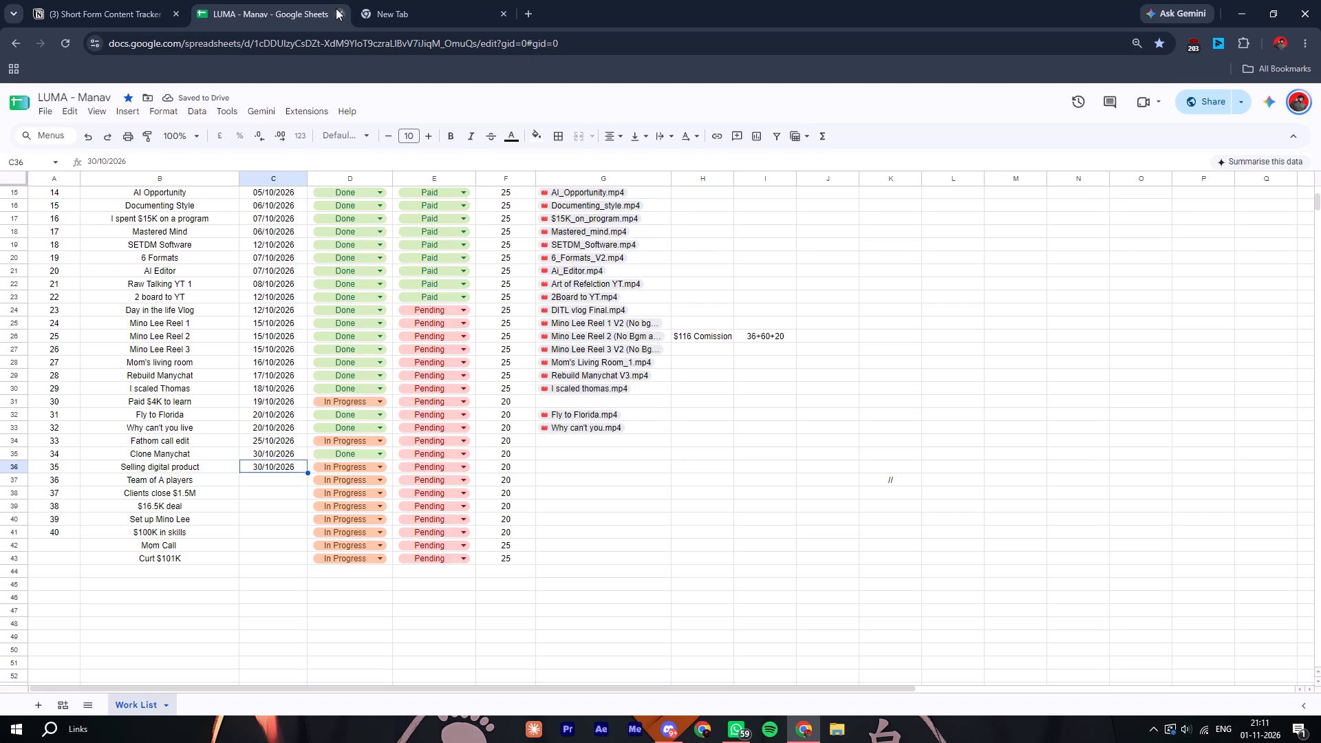
left_click(336, 8)
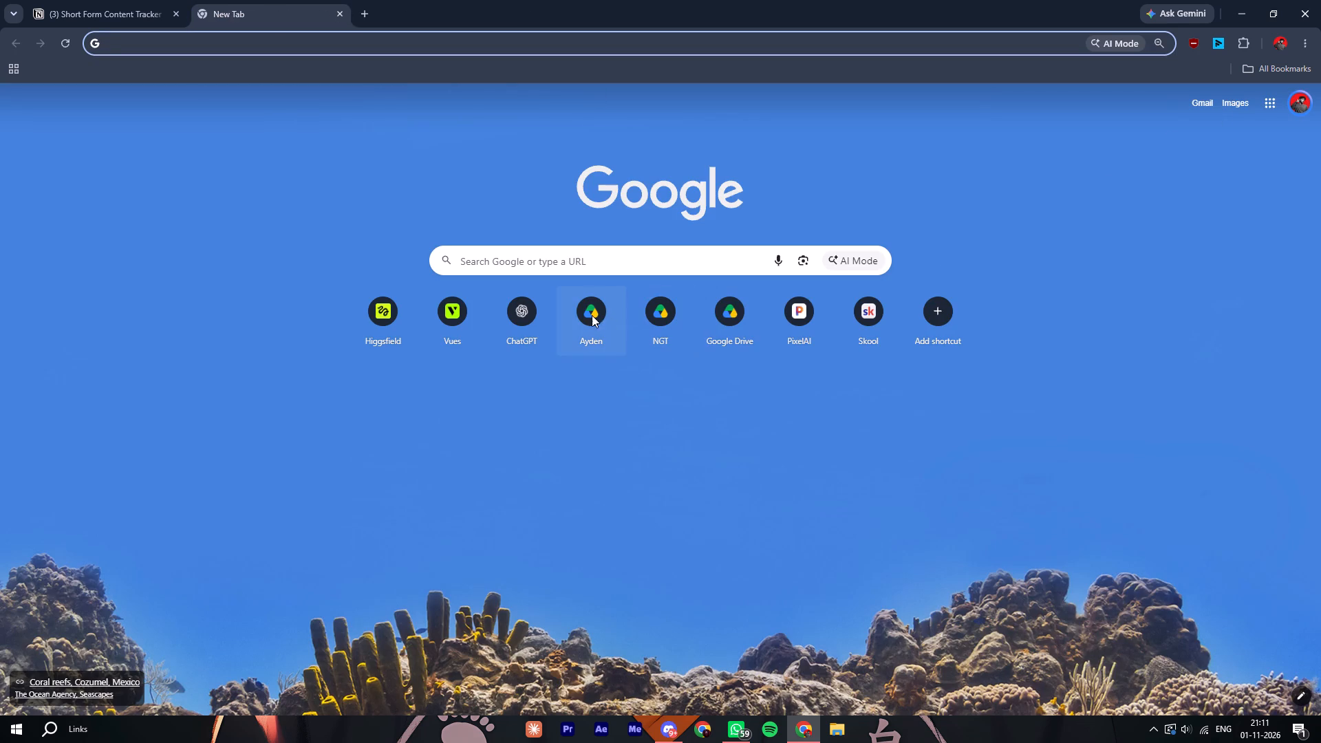
left_click(1261, 76)
left_click(1146, 219)
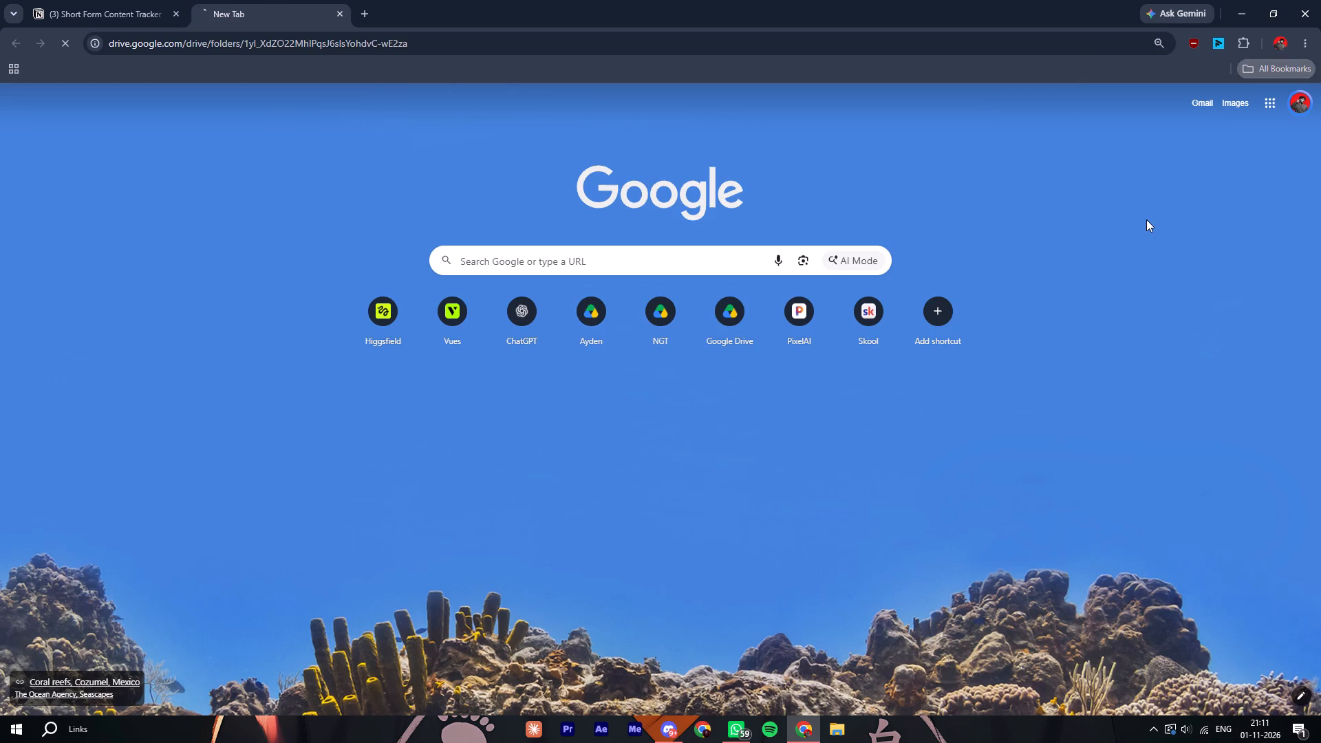
left_click(445, 446)
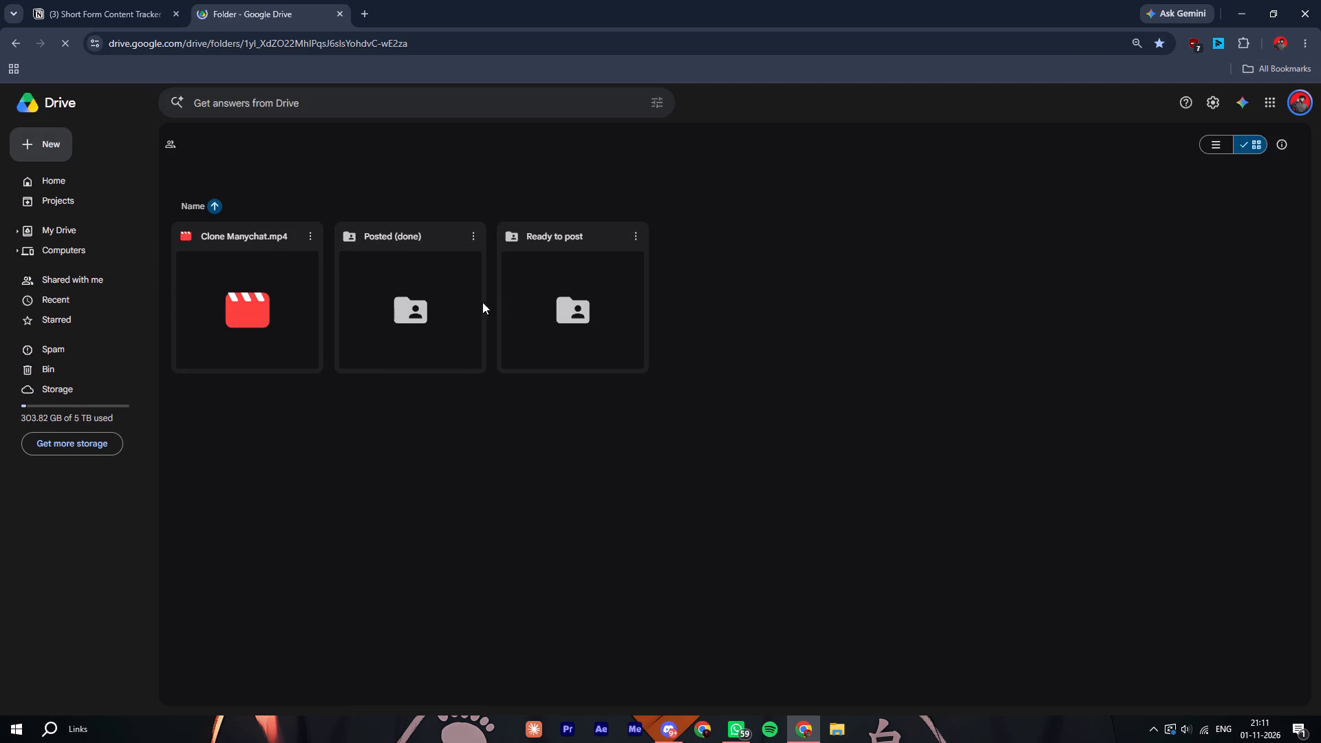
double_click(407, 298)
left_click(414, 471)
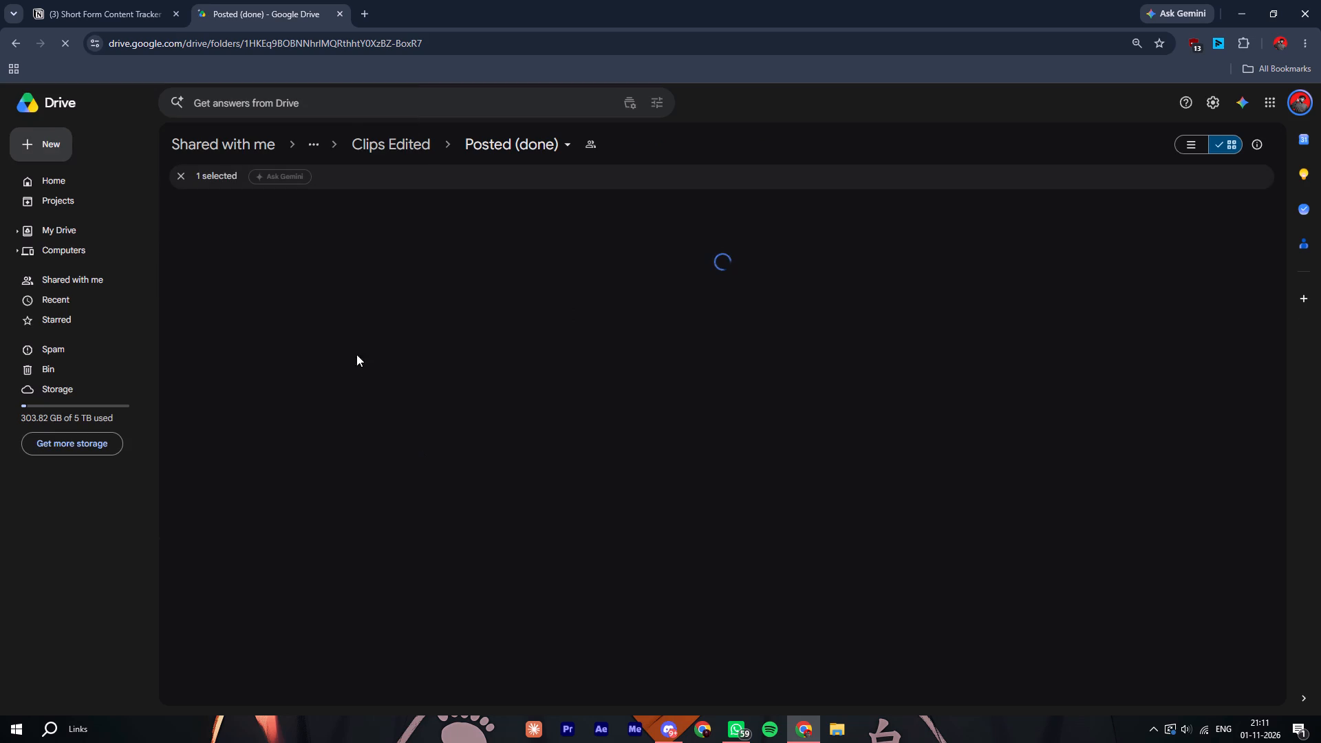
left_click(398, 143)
Move the old Clone Manychat.mp4 in the Clips Edited folder to the bin.
left_click(309, 235)
left_click(320, 461)
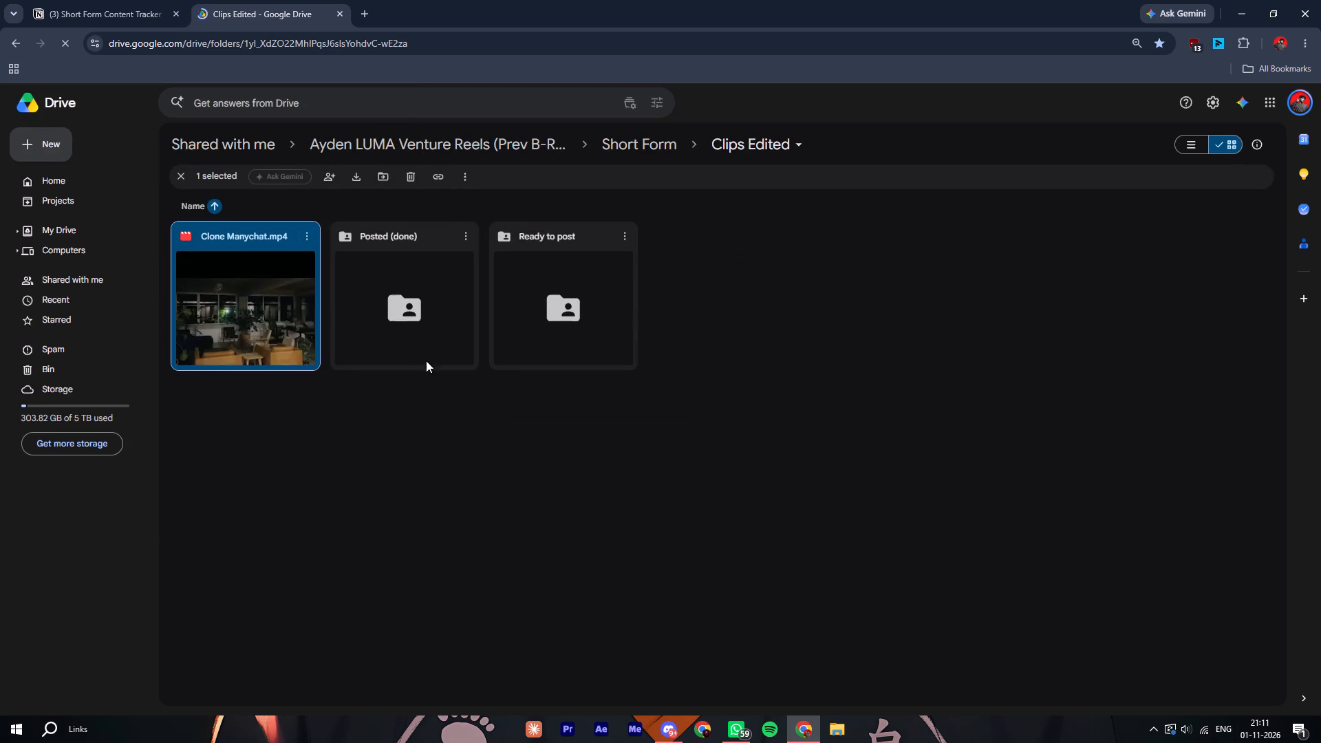
Upload Clone Manychat V2.mp4 from K:\Ayden Canada\Vid 27\Renders to the Ready to post folder.
double_click(506, 288)
double_click(448, 310)
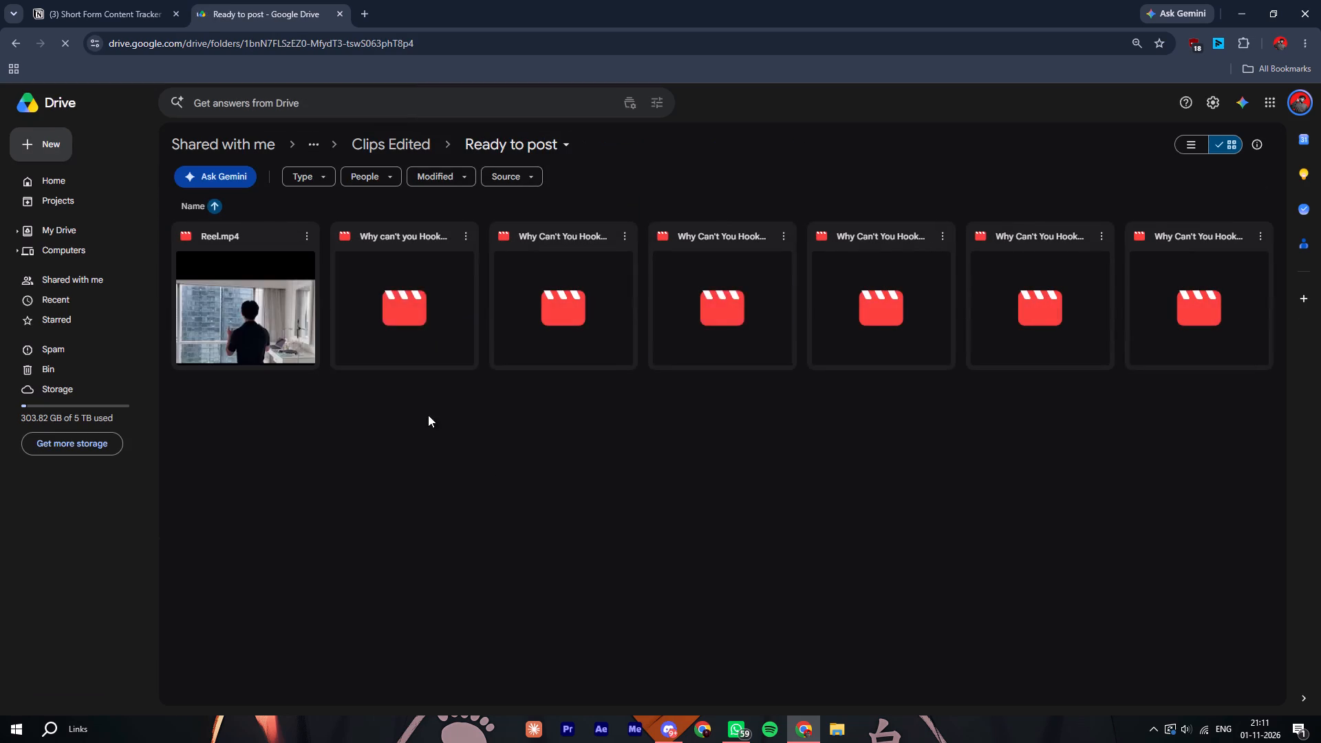
right_click(419, 449)
left_click(474, 228)
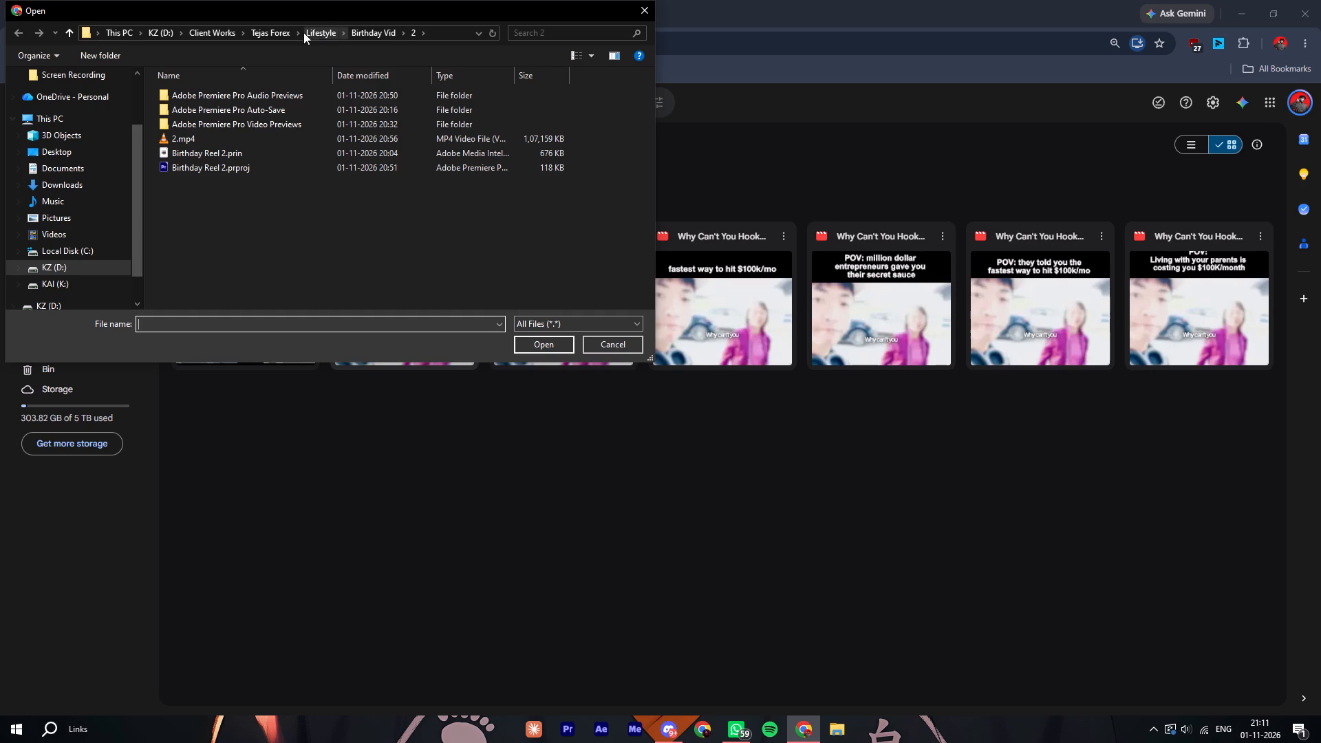
left_click(67, 278)
left_click(204, 181)
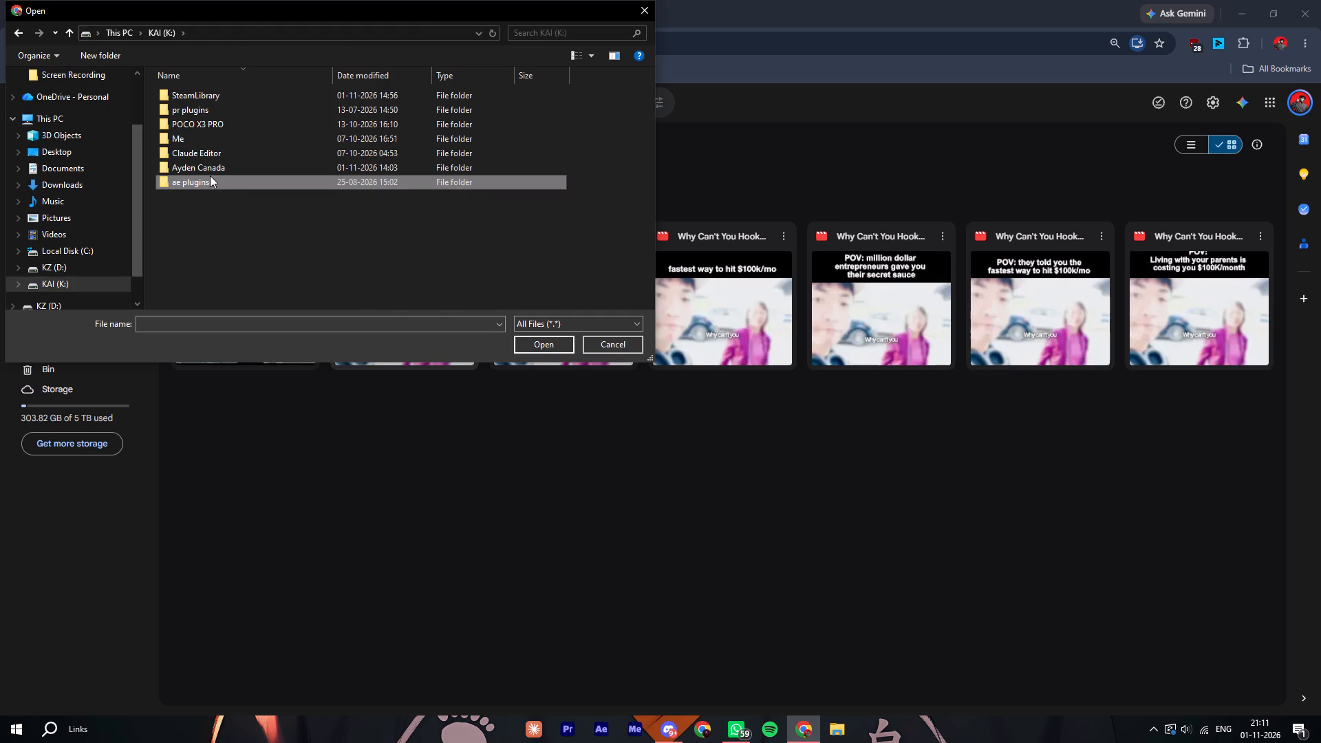
double_click(215, 165)
scroll(207, 217, "down", 4)
double_click(209, 268)
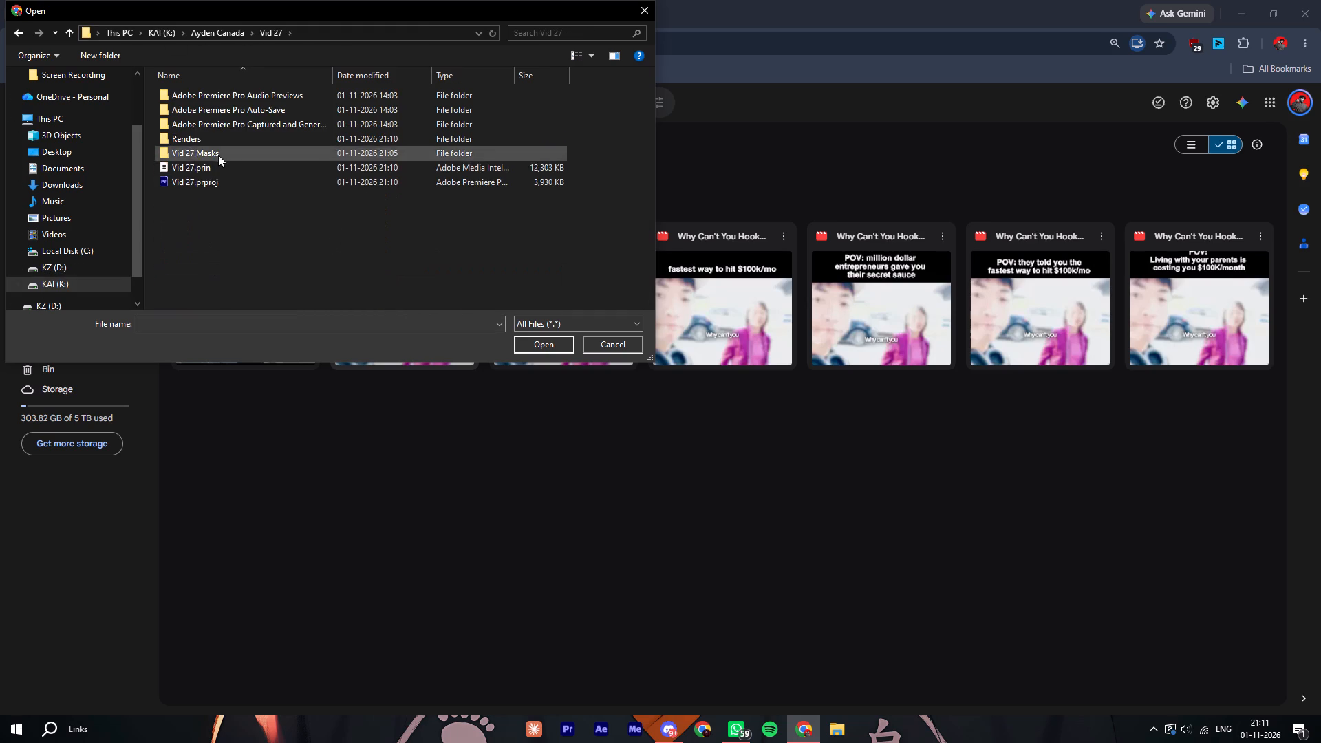
double_click(219, 135)
left_click(198, 127)
left_click(534, 345)
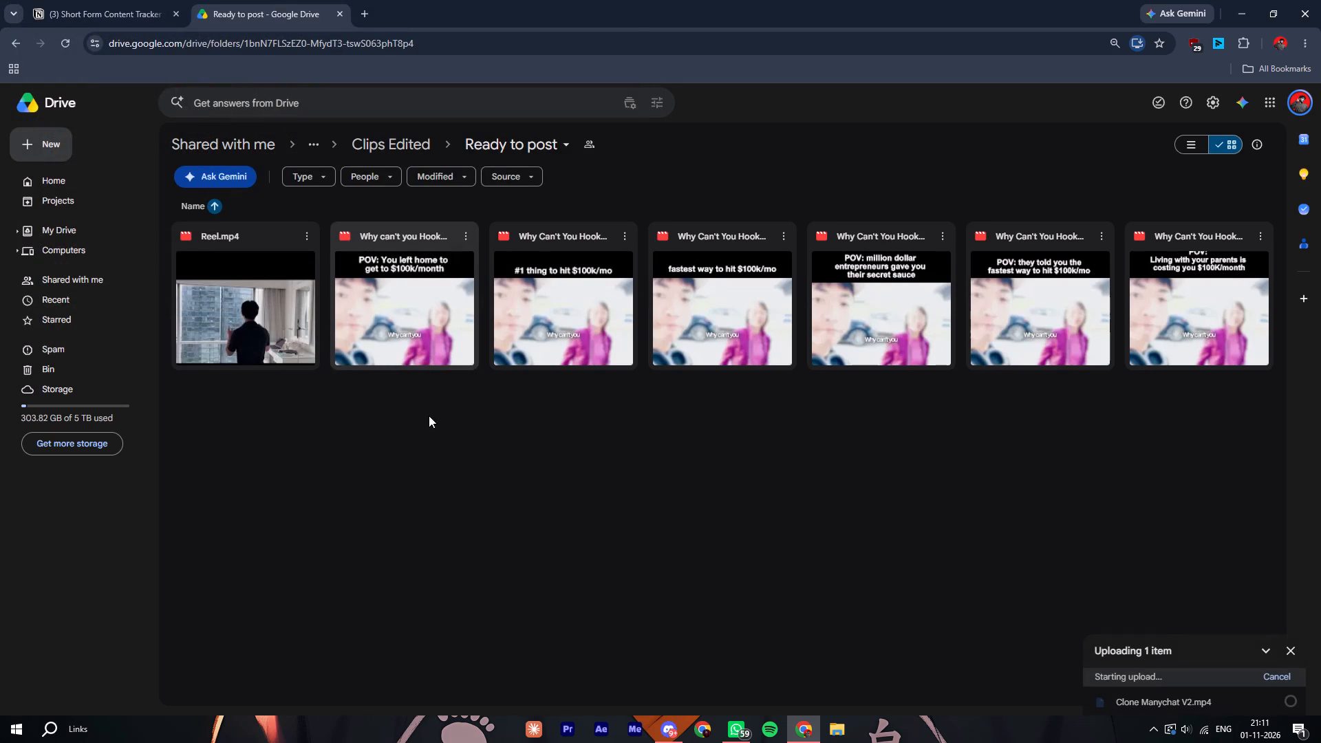
left_click(427, 423)
Move all seven existing clips from Ready to post into the Posted (done) folder, accepting the access change.
left_click_drag(259, 209, 1046, 296)
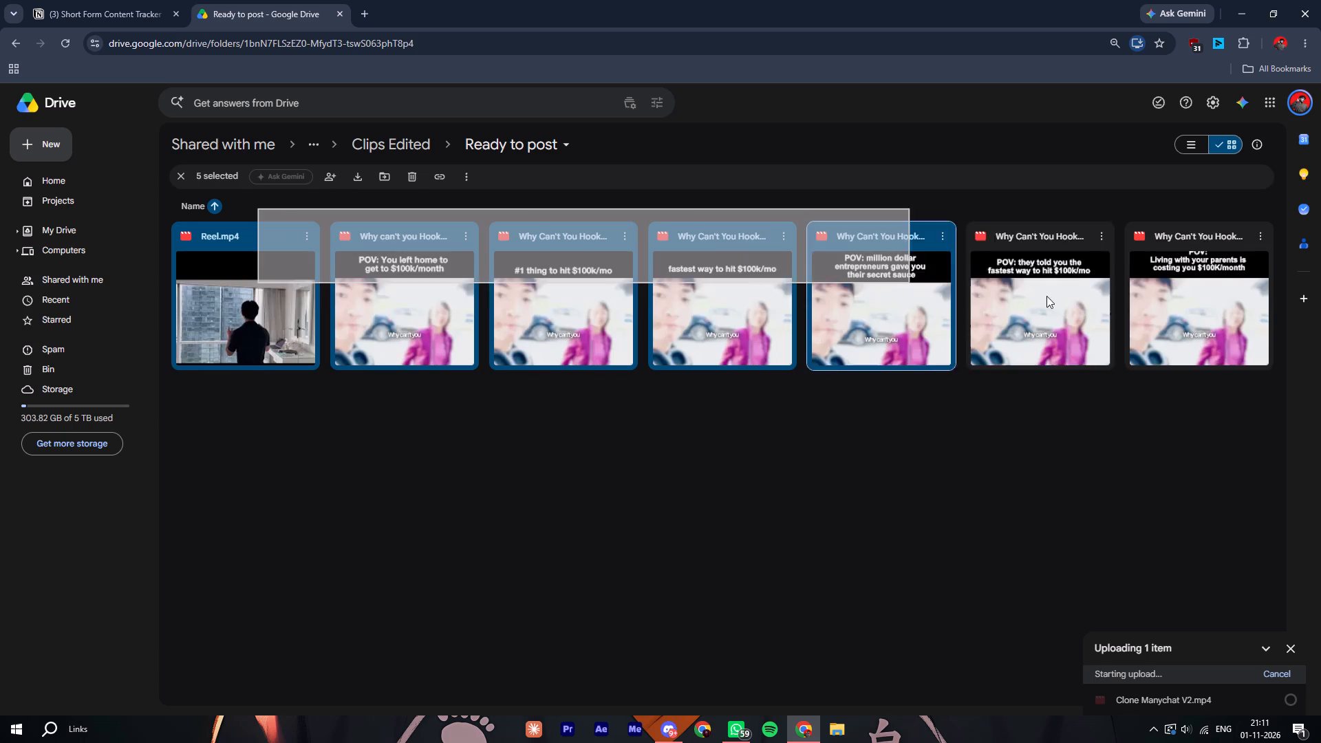
left_click_drag(1046, 296, 1265, 310)
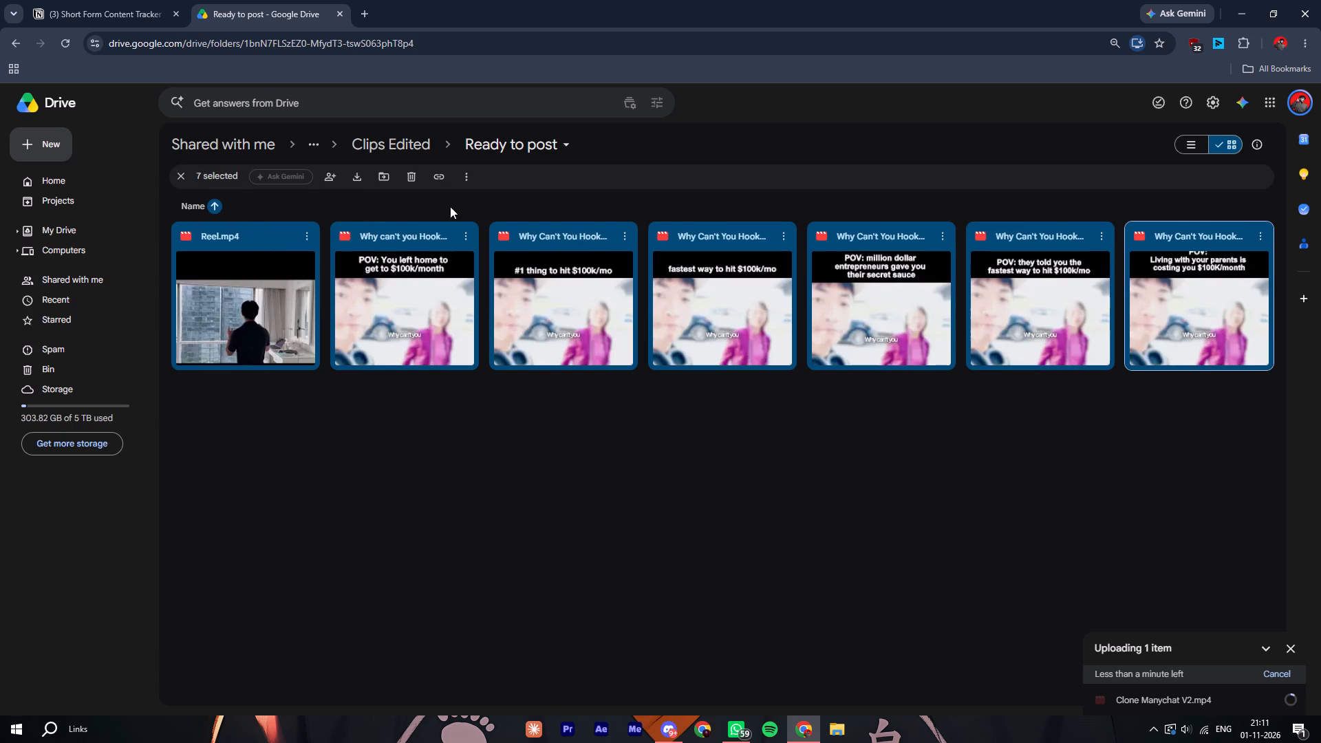
left_click(471, 180)
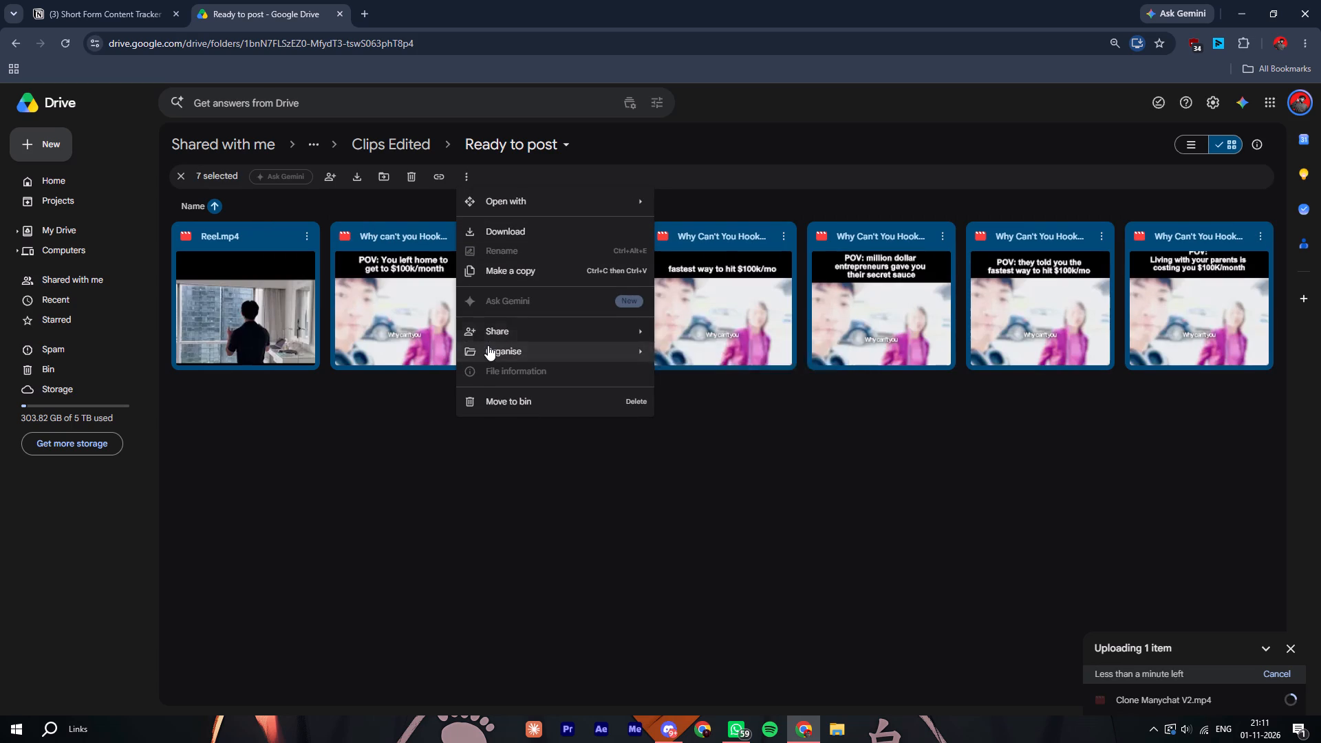
left_click(672, 351)
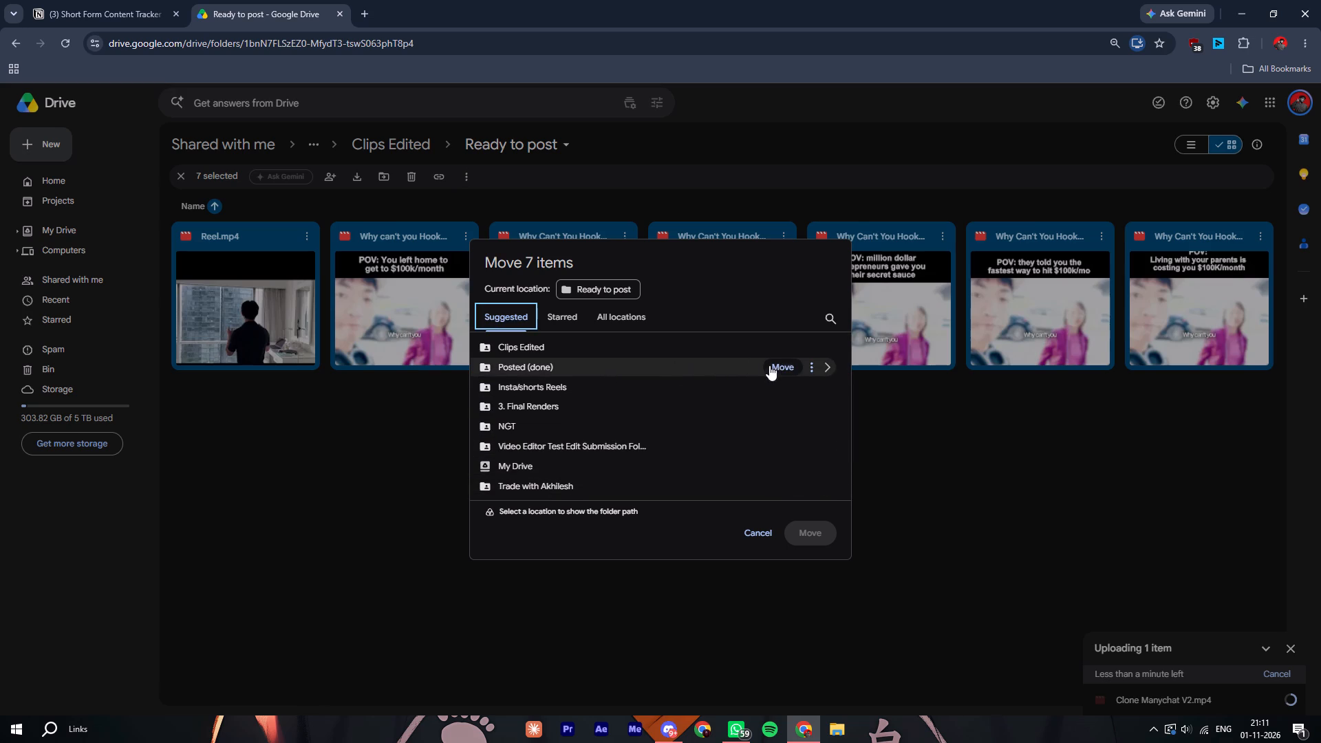
left_click(769, 365)
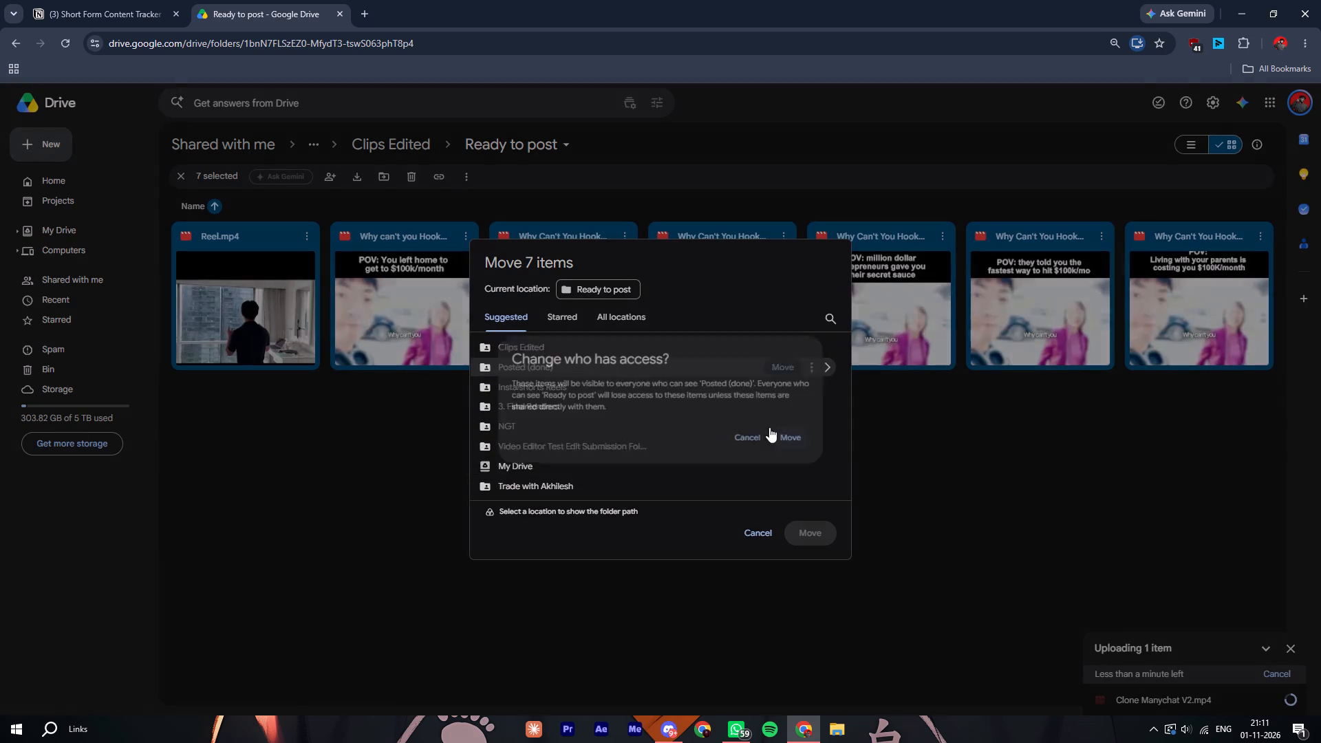
left_click(794, 447)
left_click(596, 371)
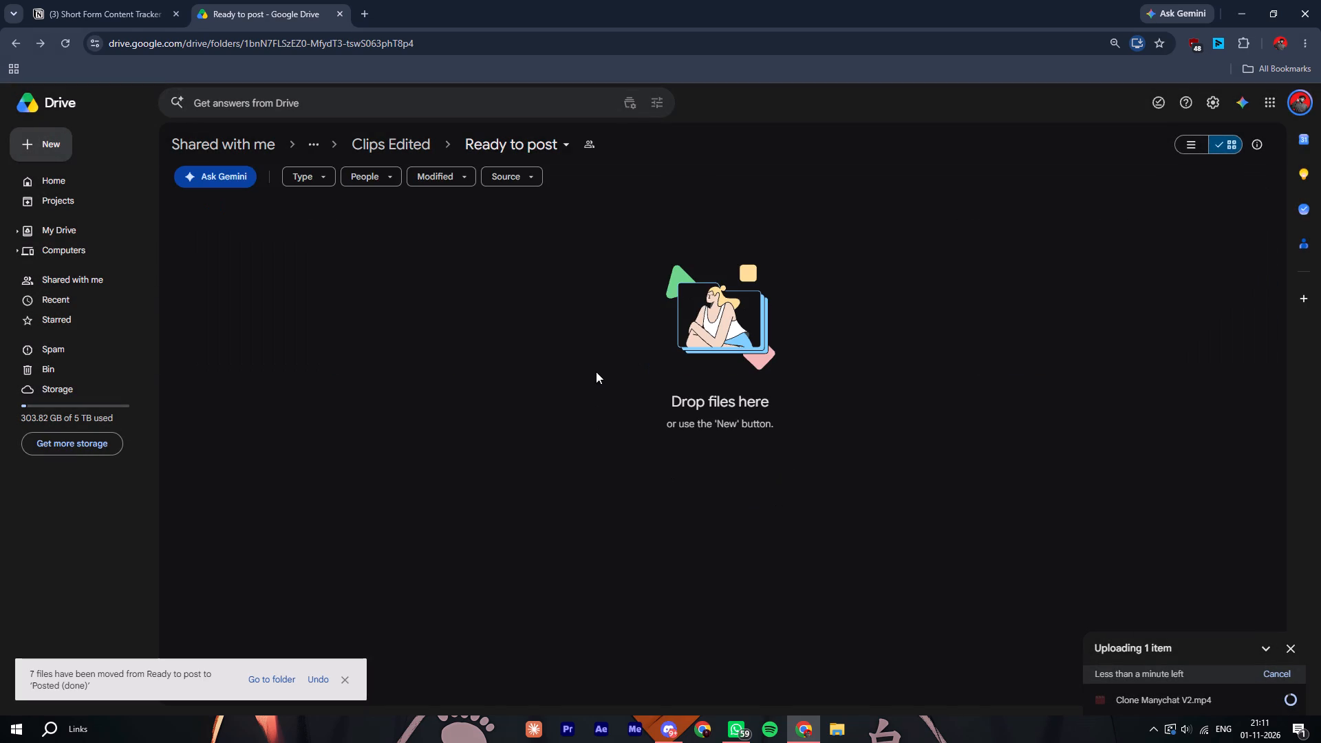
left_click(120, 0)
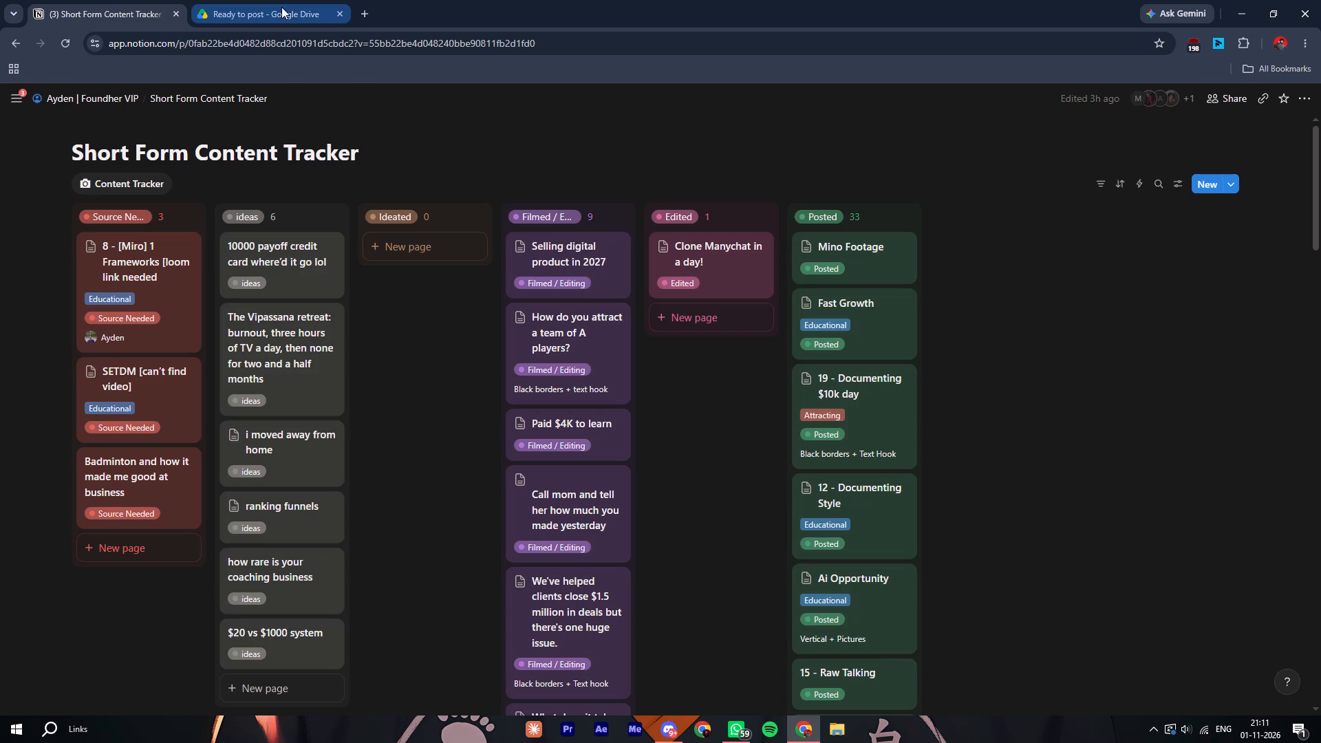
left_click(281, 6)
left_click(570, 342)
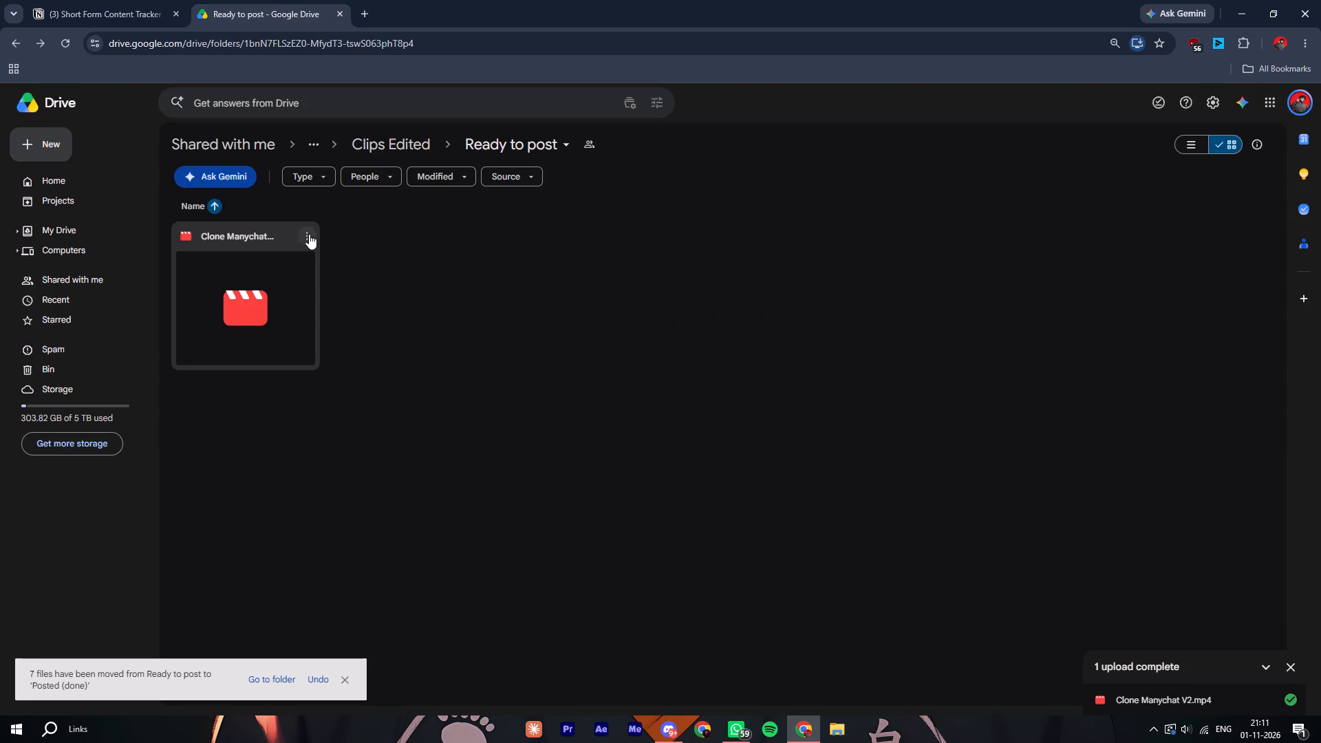
Copy the share link of the uploaded Clone Manychat V2.mp4 in Ready to post.
left_click(309, 234)
left_click(352, 397)
left_click(583, 410)
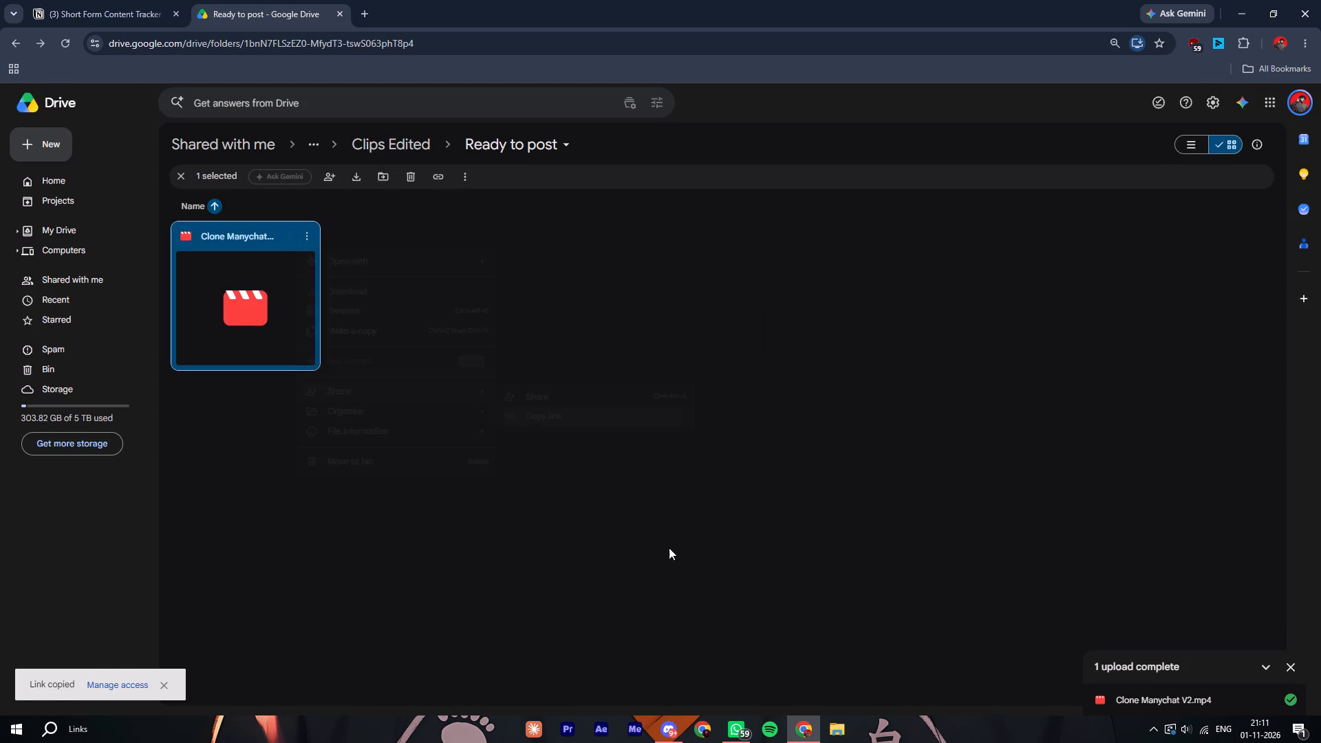